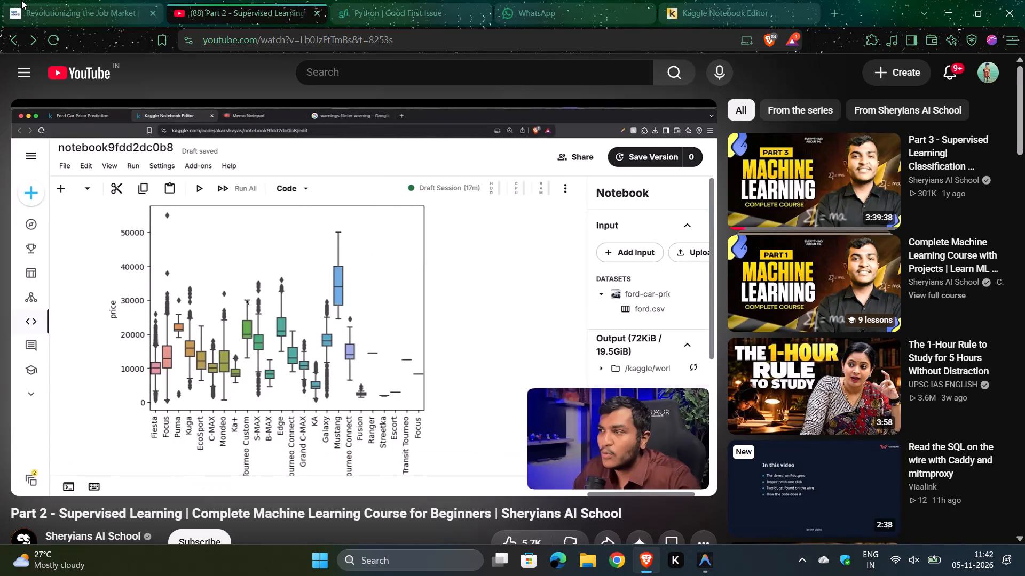
# Switch to the learning portal and open the Text Functions lecture from the home page schedule.
pyautogui.click(50, 0)
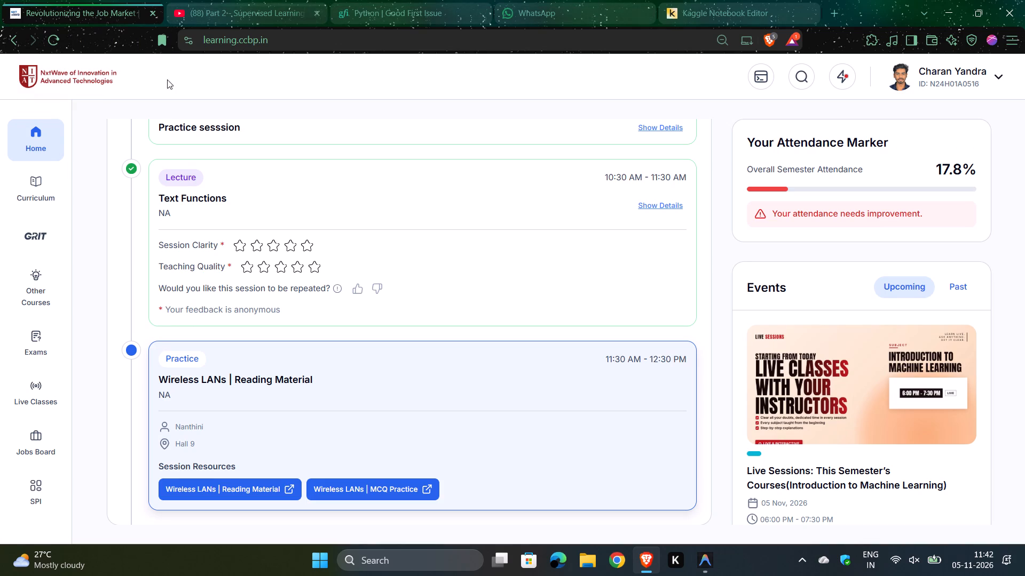
pyautogui.scroll(8, 286, 302)
pyautogui.click(265, 231)
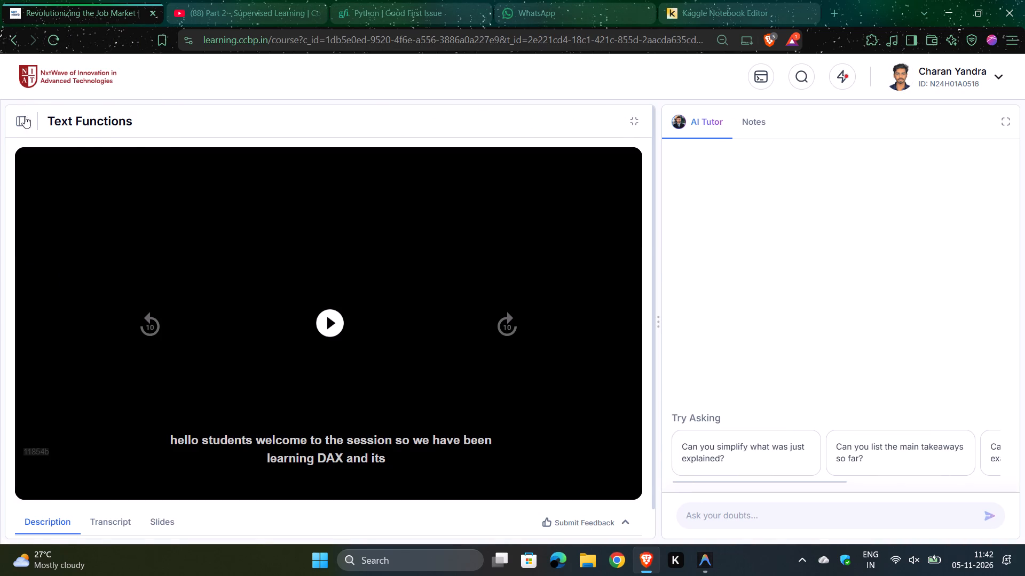
# Open the Math & Statistical Functions video lesson from the course outline.
pyautogui.click(25, 116)
pyautogui.scroll(-3, 19, 312)
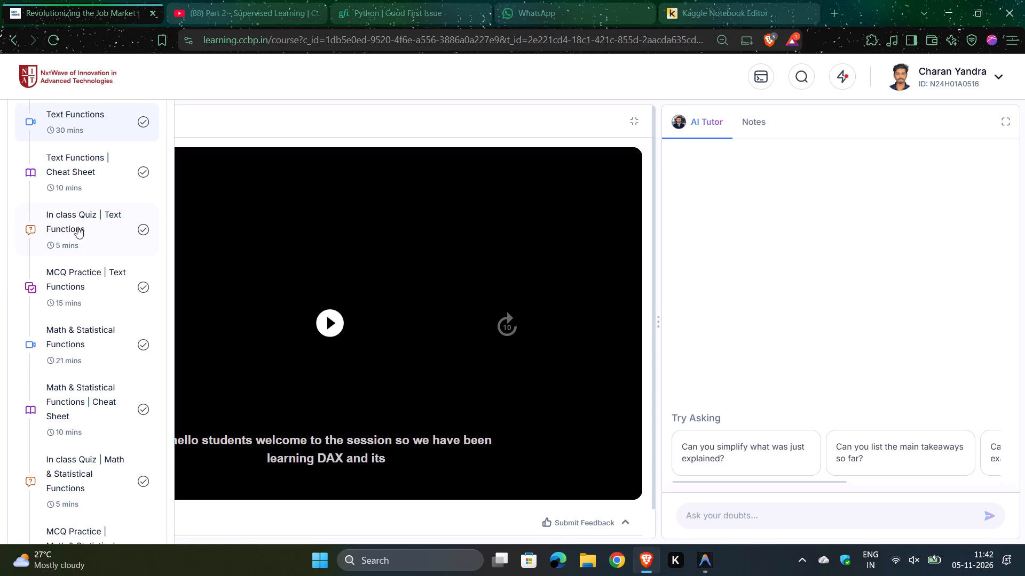
pyautogui.click(87, 341)
# Start downloading the Dax_Dataset Excel file linked in the Math & Statistical Functions lesson description.
pyautogui.scroll(-4, 156, 379)
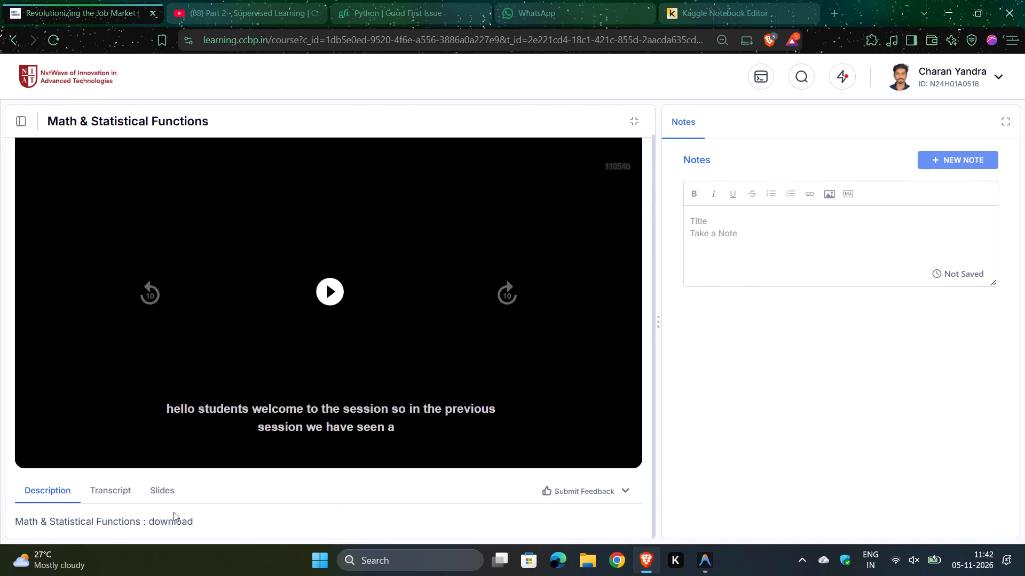
pyautogui.click(173, 517)
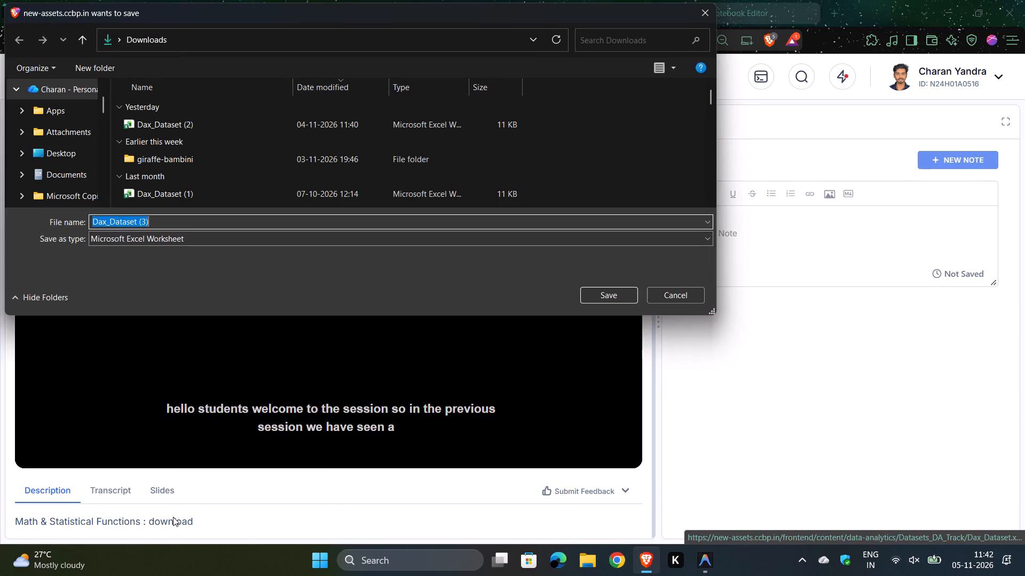
# Dismiss the save prompt for the Dax_Dataset download without saving another copy.
pyautogui.click(700, 15)
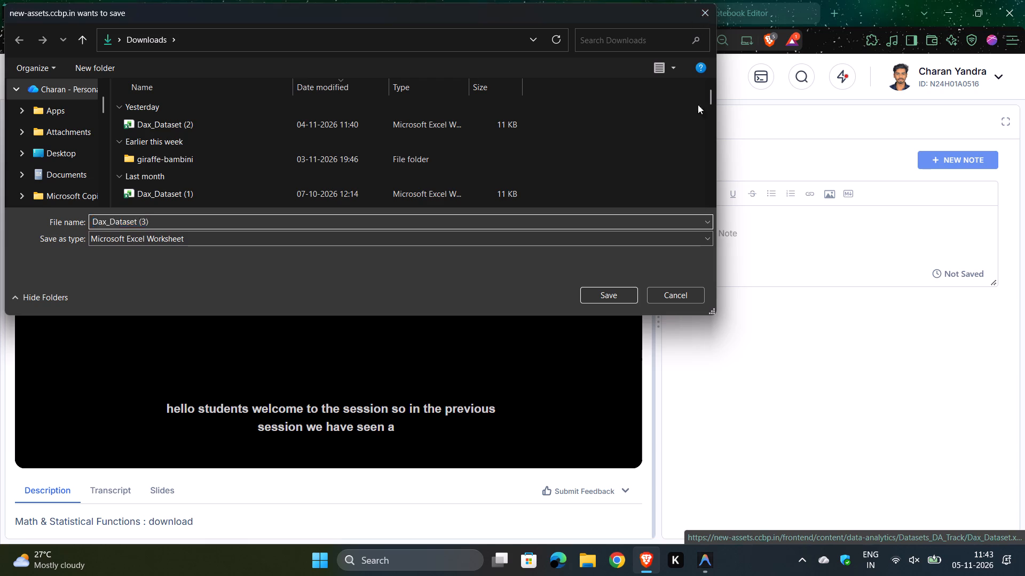
# In File Explorer, delete the duplicate workbooks Dax_Dataset (1) and Dax_Dataset (2) from the Downloads folder.
pyautogui.click(593, 564)
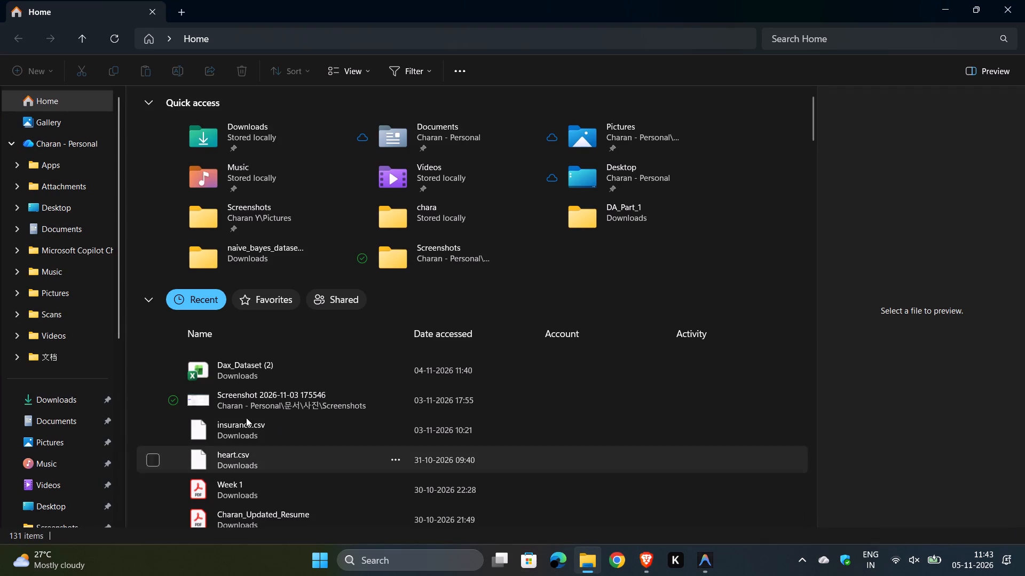
pyautogui.click(92, 402)
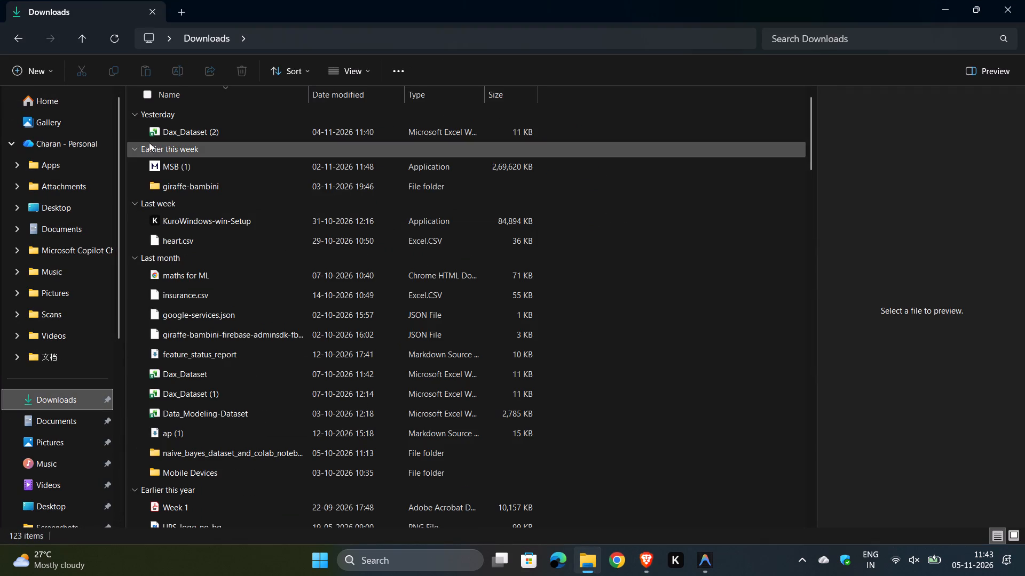
pyautogui.click(142, 132)
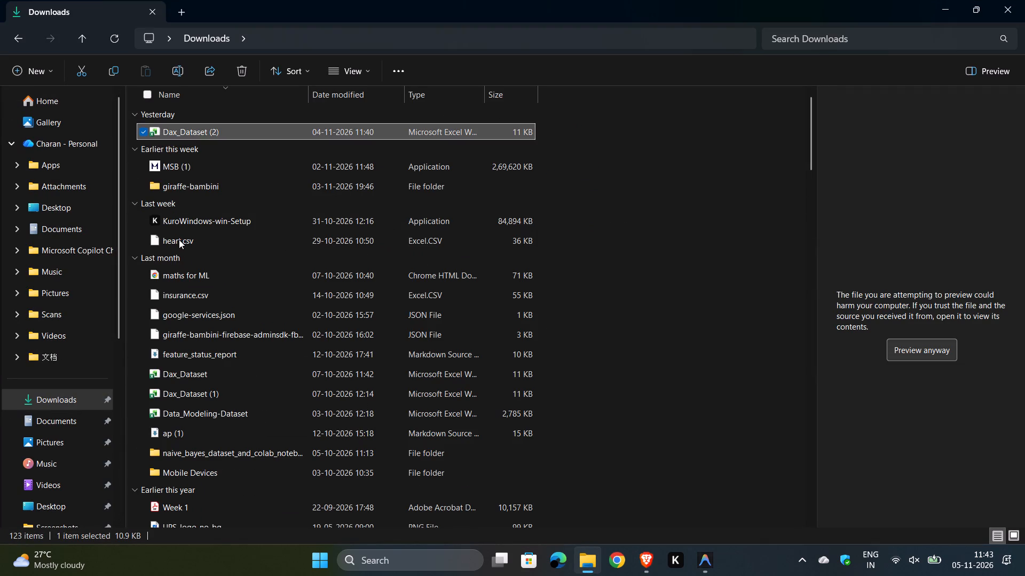
pyautogui.click(140, 393)
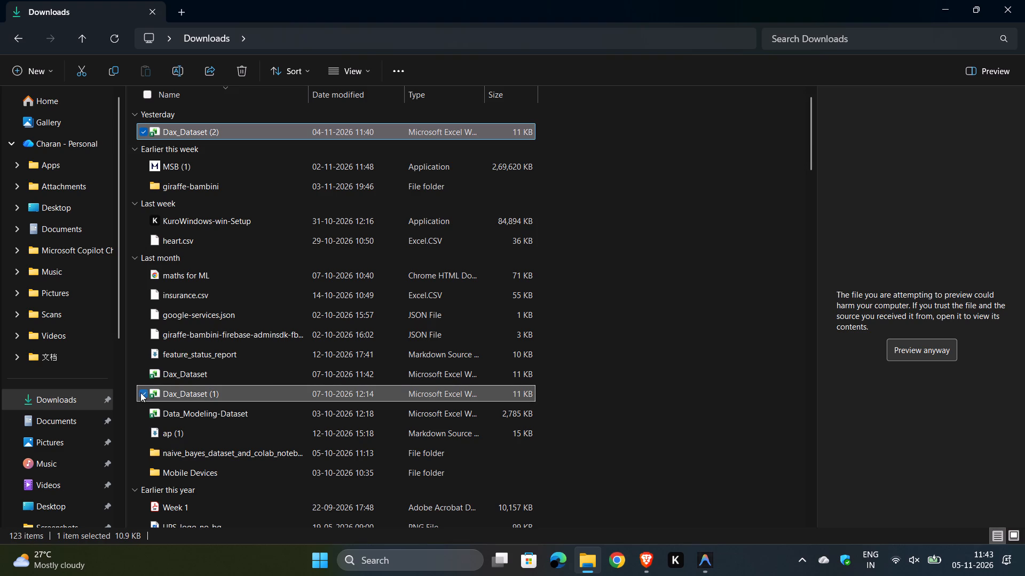
pyautogui.click(245, 72)
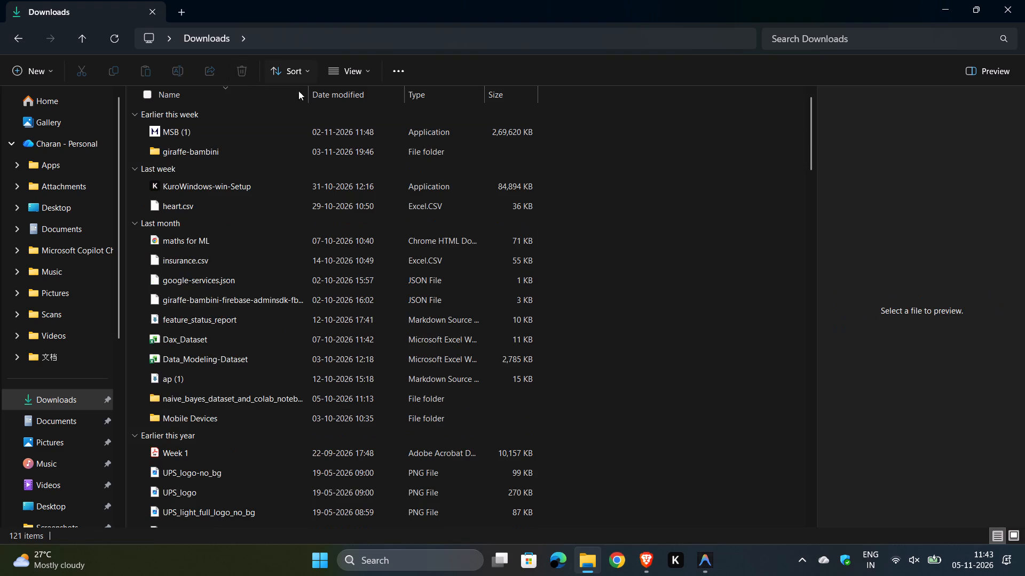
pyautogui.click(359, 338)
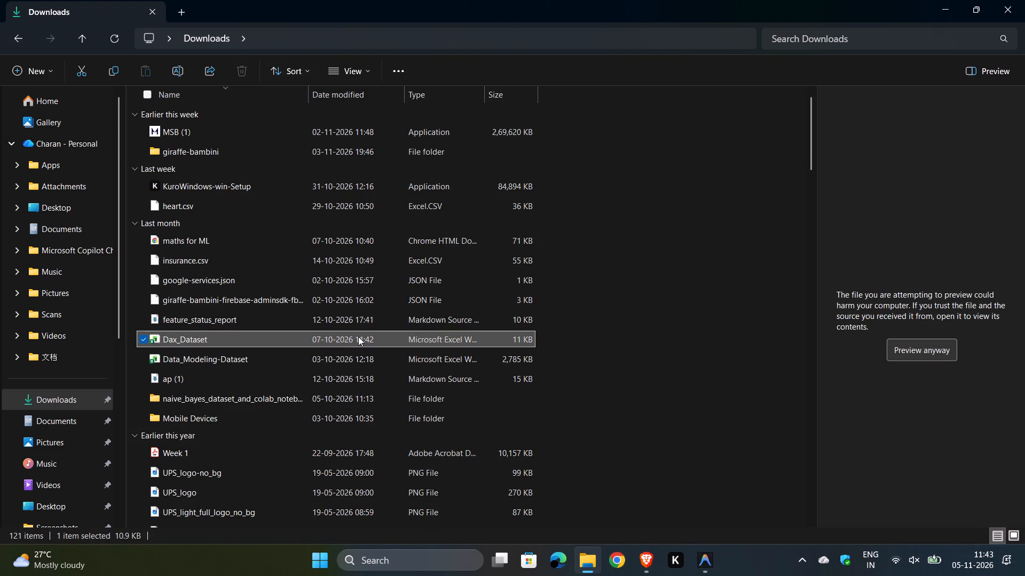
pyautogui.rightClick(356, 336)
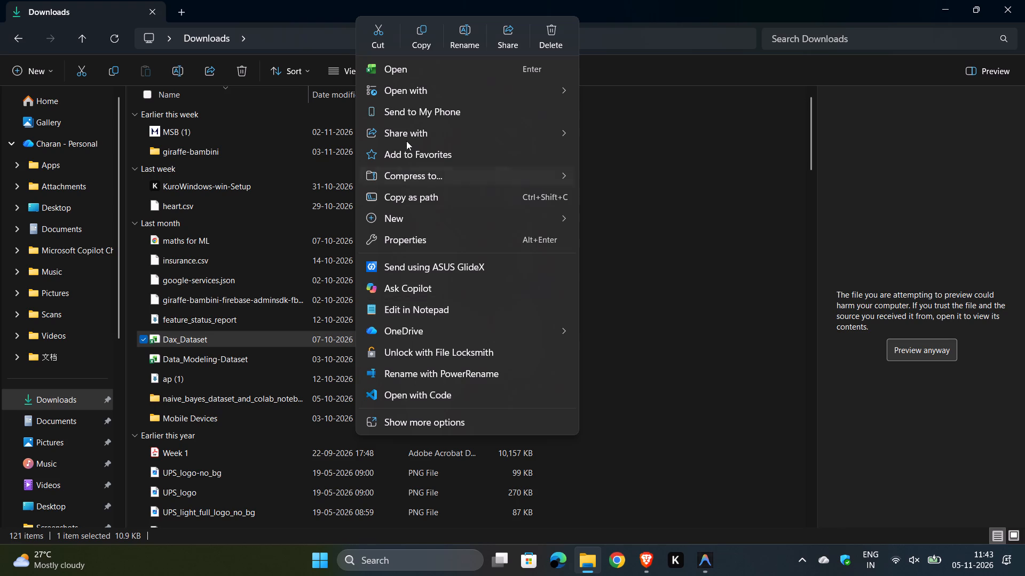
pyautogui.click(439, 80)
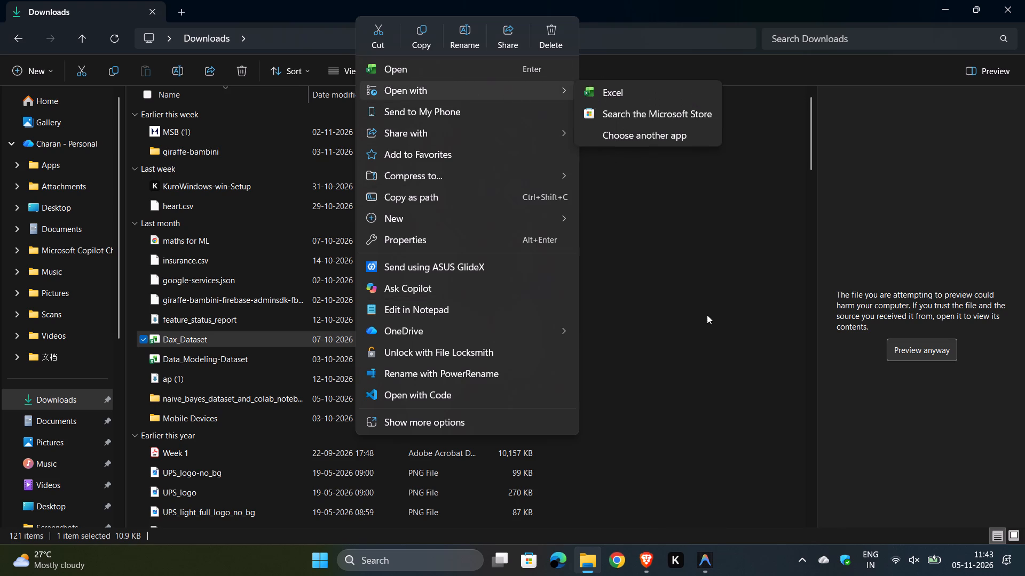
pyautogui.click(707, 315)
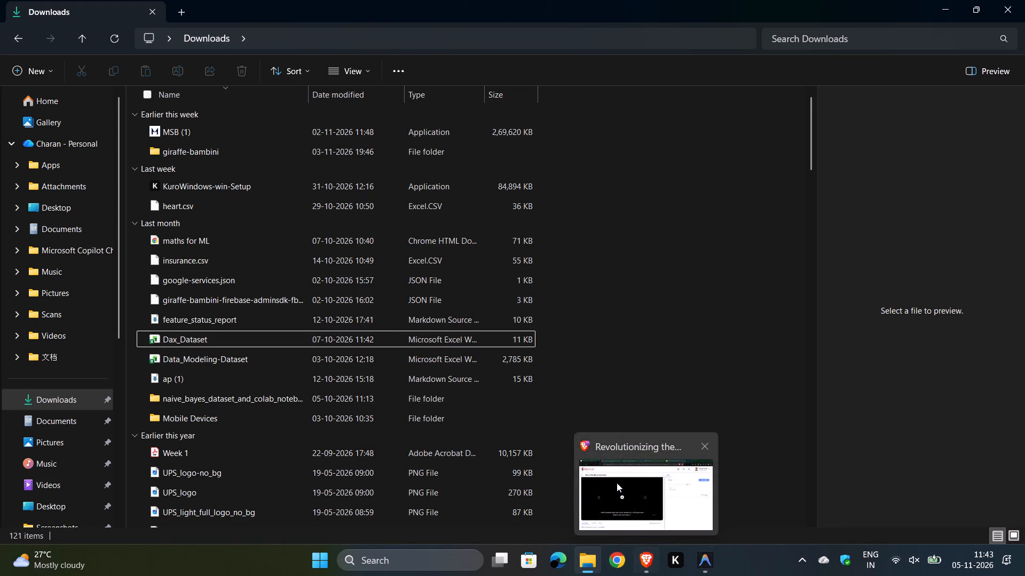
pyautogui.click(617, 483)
# Launch Power BI Desktop and start a blank report.
pyautogui.click(372, 562)
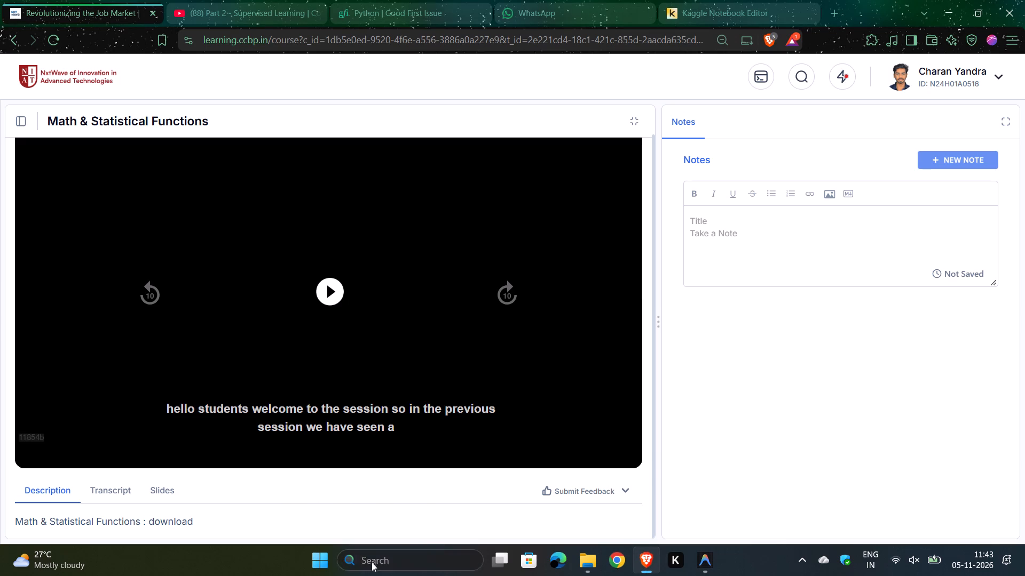
pyautogui.write('power')
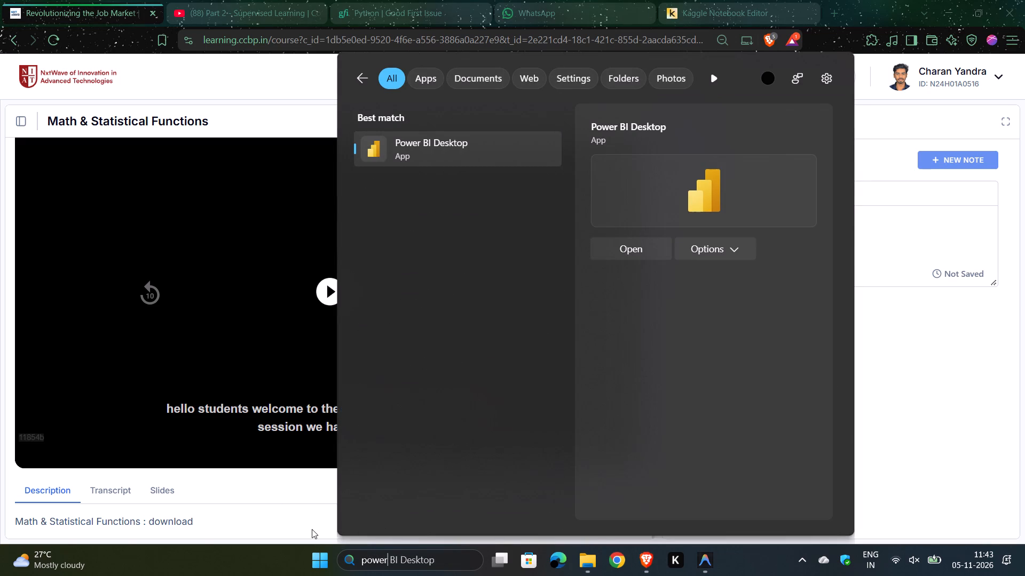
pyautogui.click(625, 250)
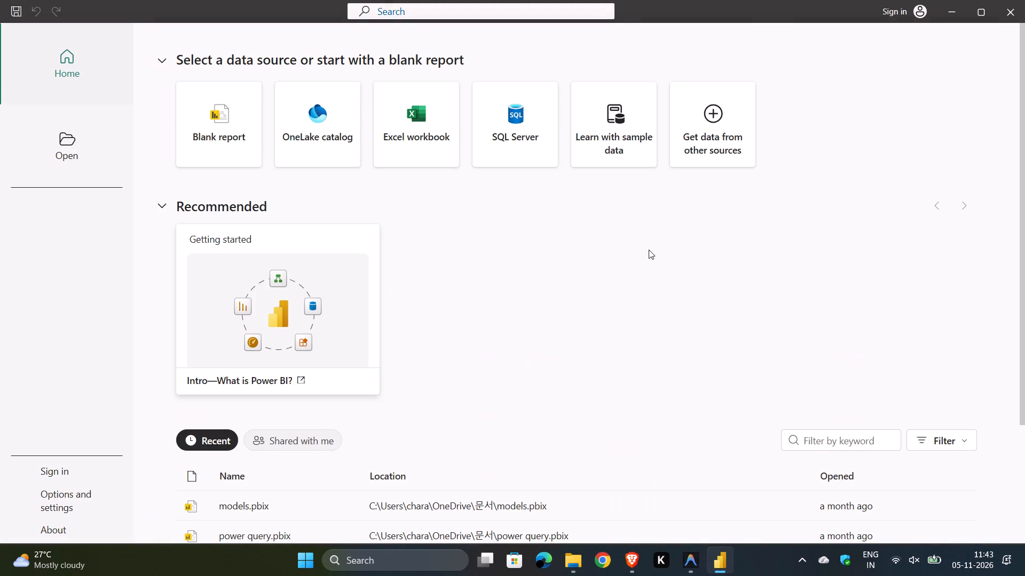
pyautogui.click(230, 137)
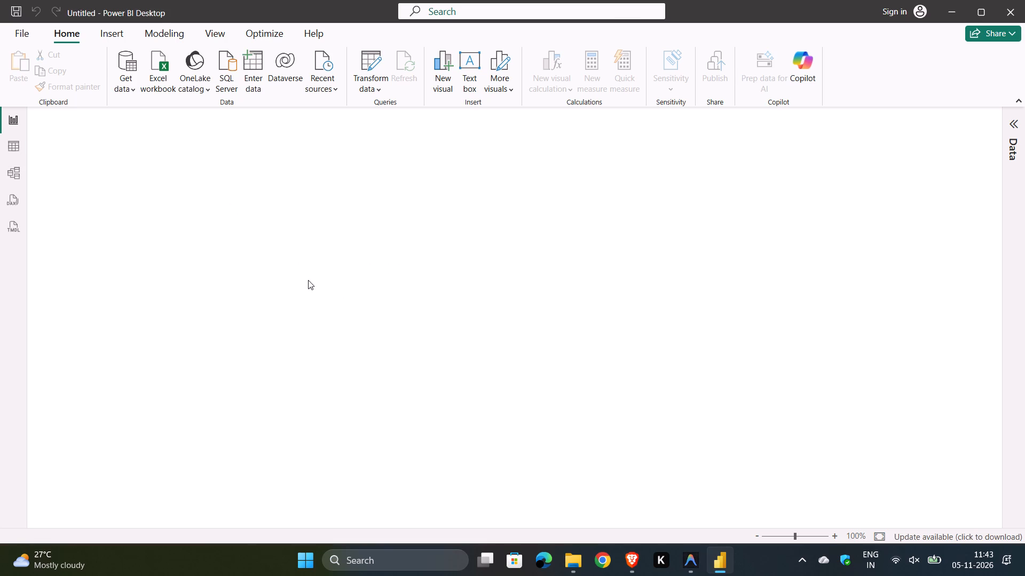
# Import the Sales sheet from the Dax_Dataset Excel workbook in Downloads and open it for transformation in Power Query Editor.
pyautogui.click(307, 317)
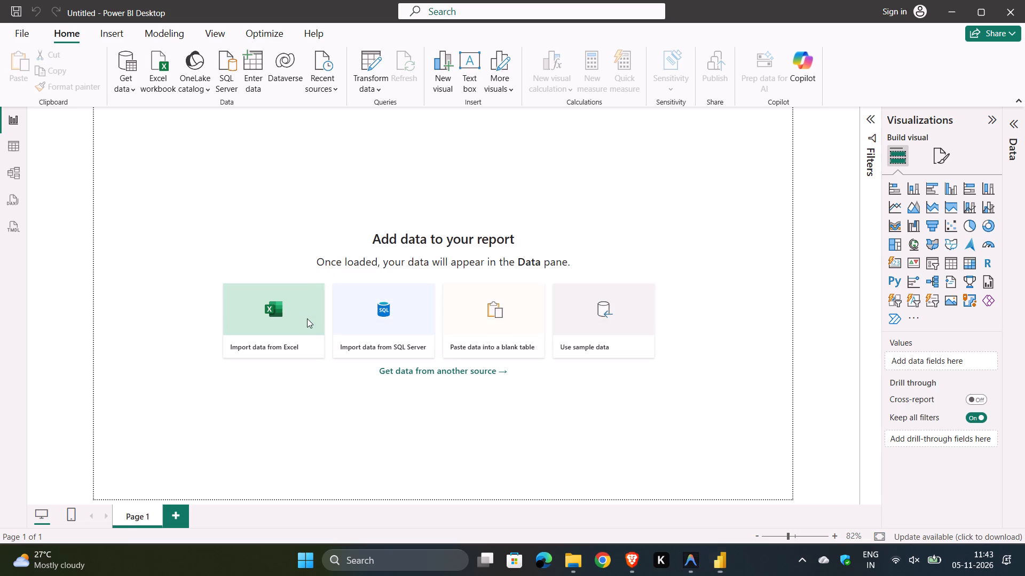
pyautogui.click(183, 162)
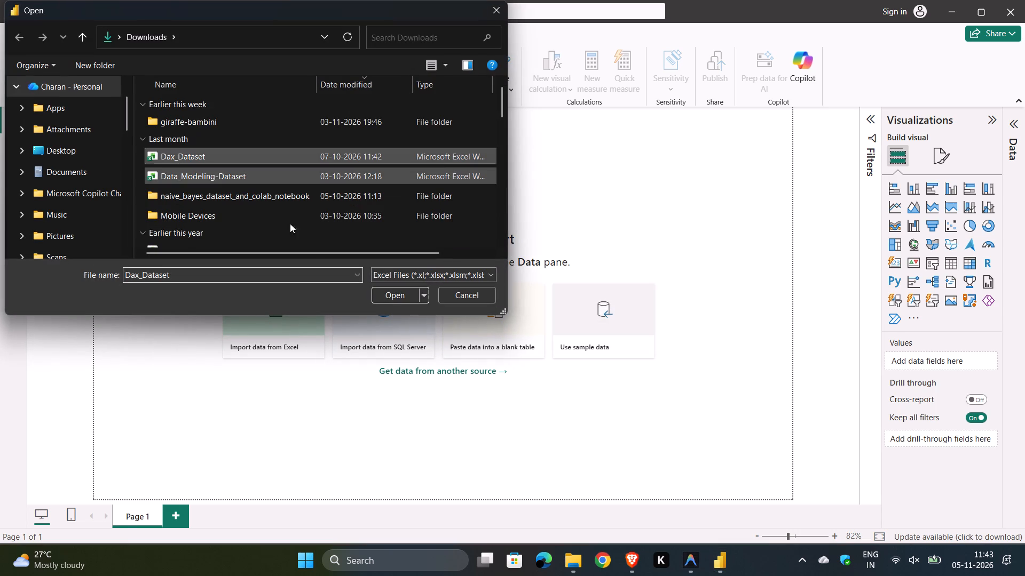
pyautogui.click(382, 295)
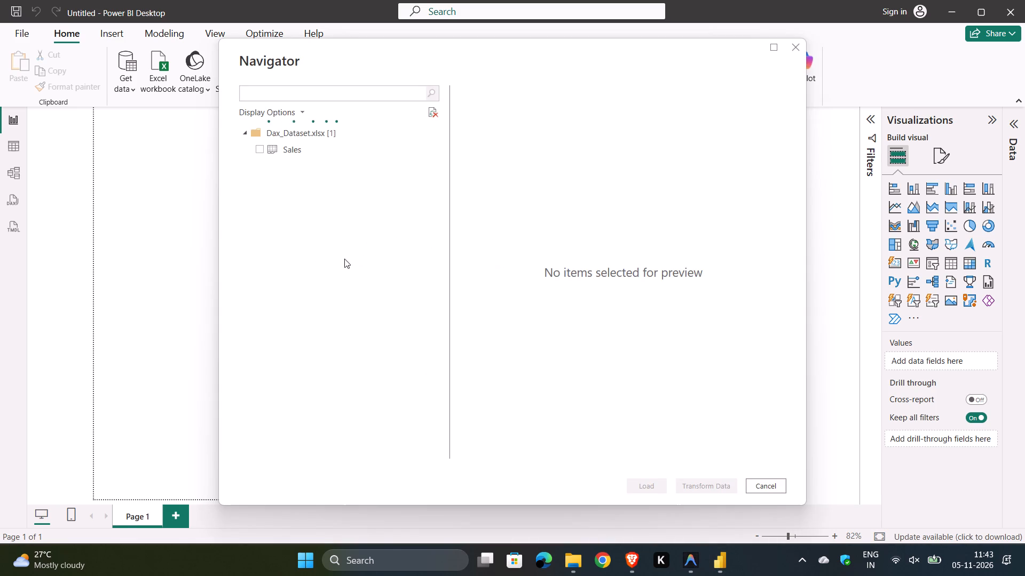
pyautogui.click(257, 149)
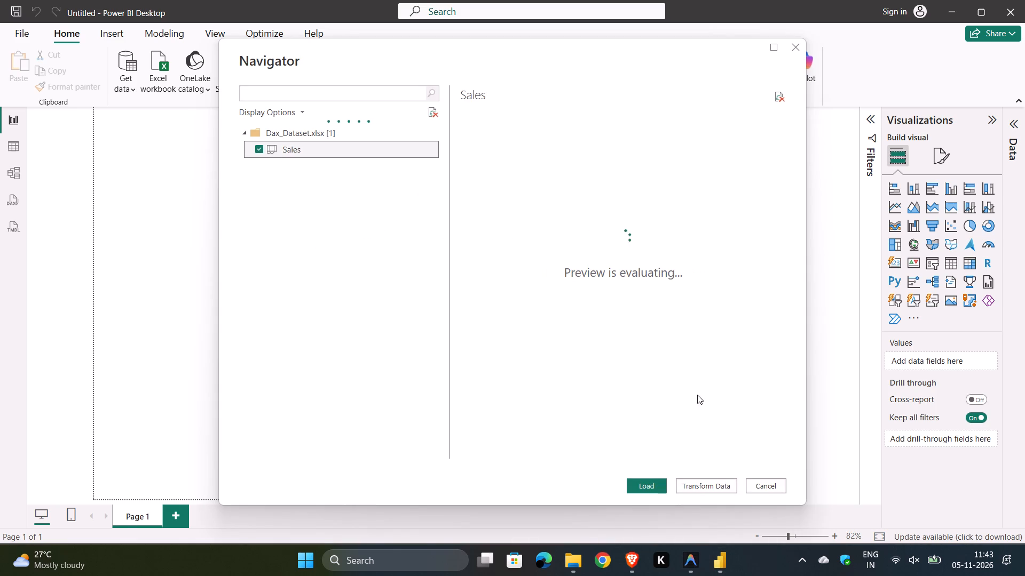
pyautogui.click(705, 481)
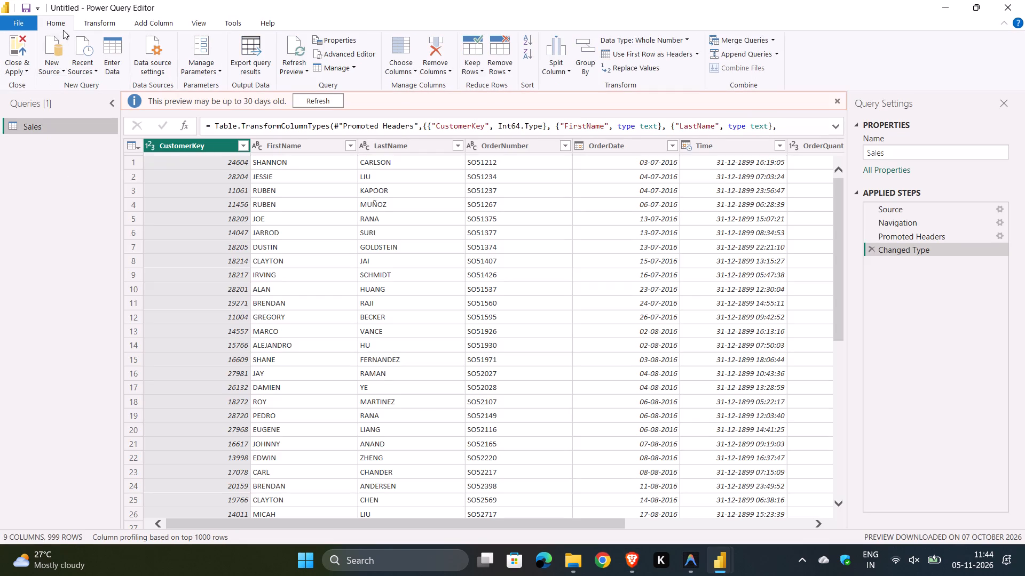
# Remove the blank rows from the Sales query and apply the changes to the report on closing the Power Query Editor.
pyautogui.click(500, 68)
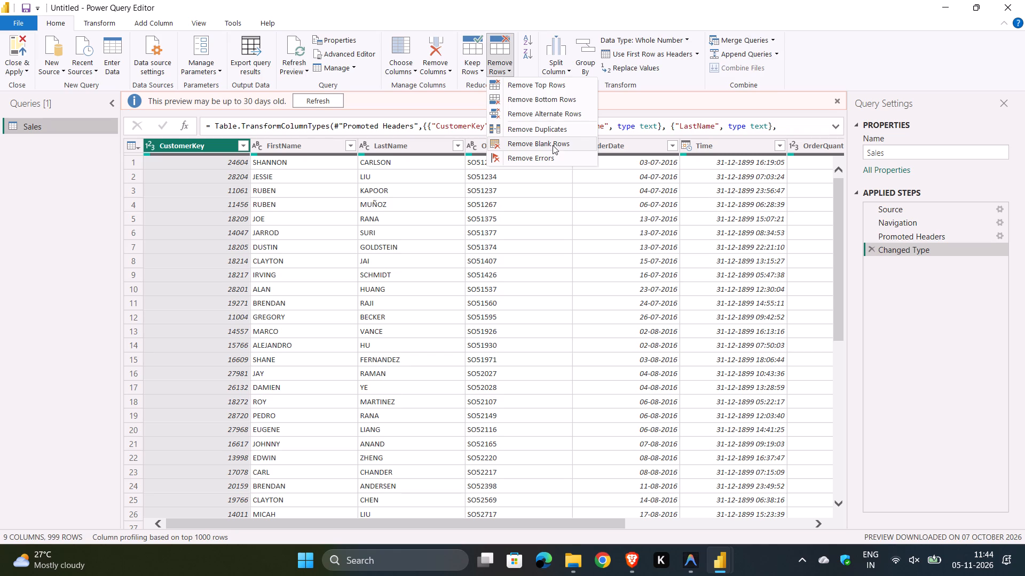
pyautogui.click(553, 145)
pyautogui.scroll(-14, 597, 281)
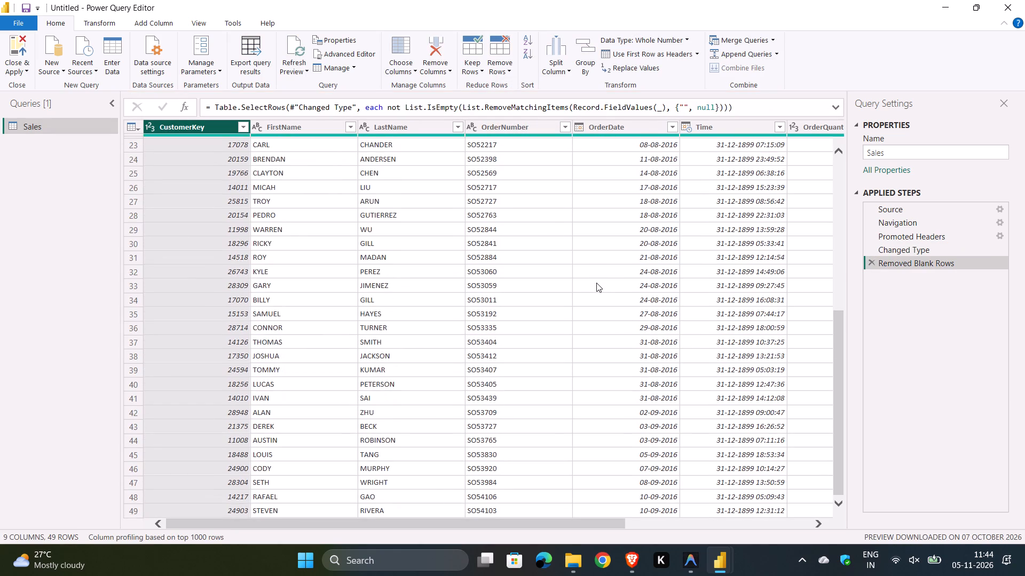
pyautogui.scroll(1, 591, 283)
pyautogui.scroll(-1, 588, 279)
pyautogui.scroll(12, 585, 274)
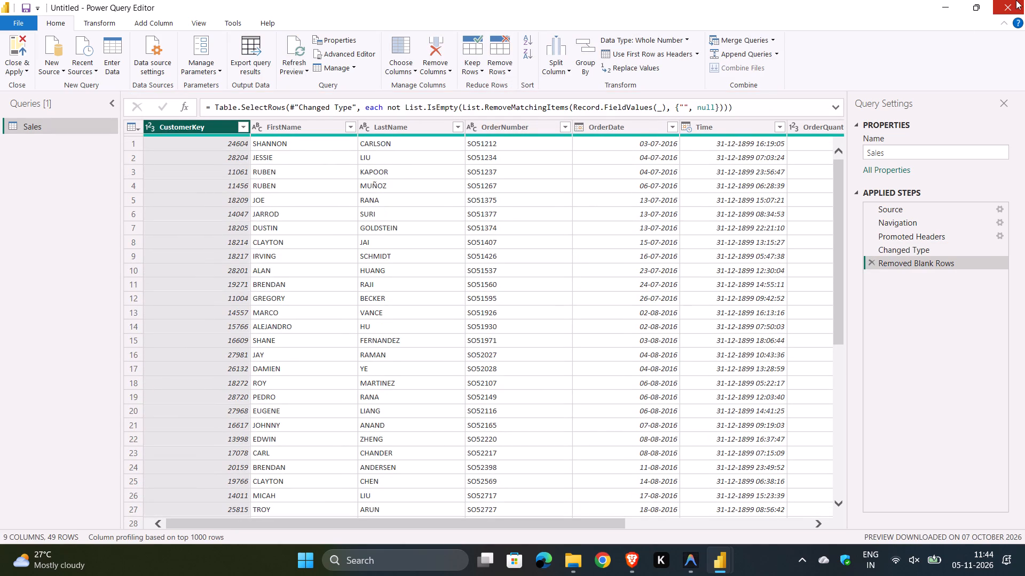
pyautogui.click(1016, 0)
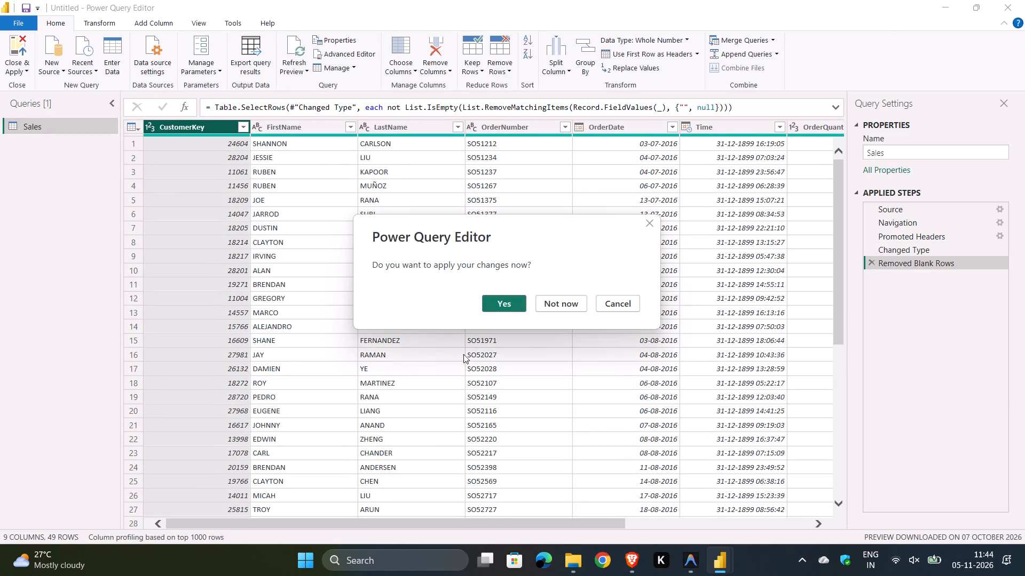
pyautogui.click(495, 300)
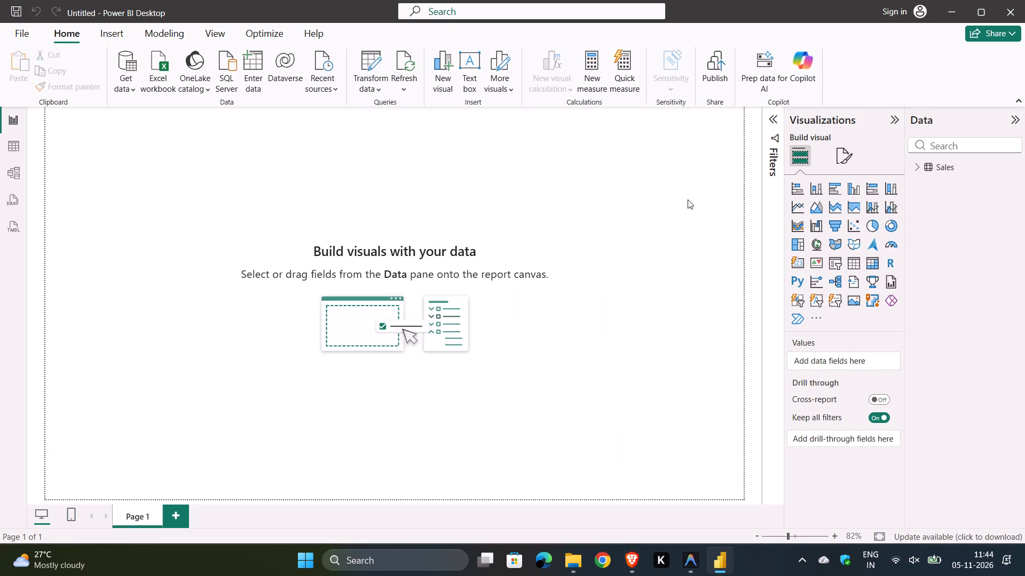
# Display the rows of the Sales table in Table view.
pyautogui.click(928, 164)
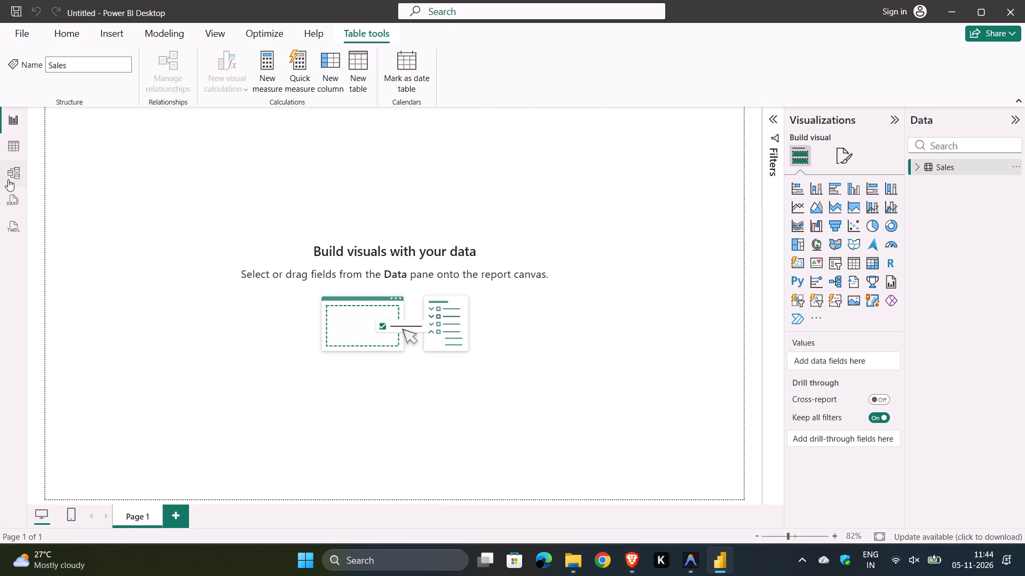
pyautogui.click(0, 157)
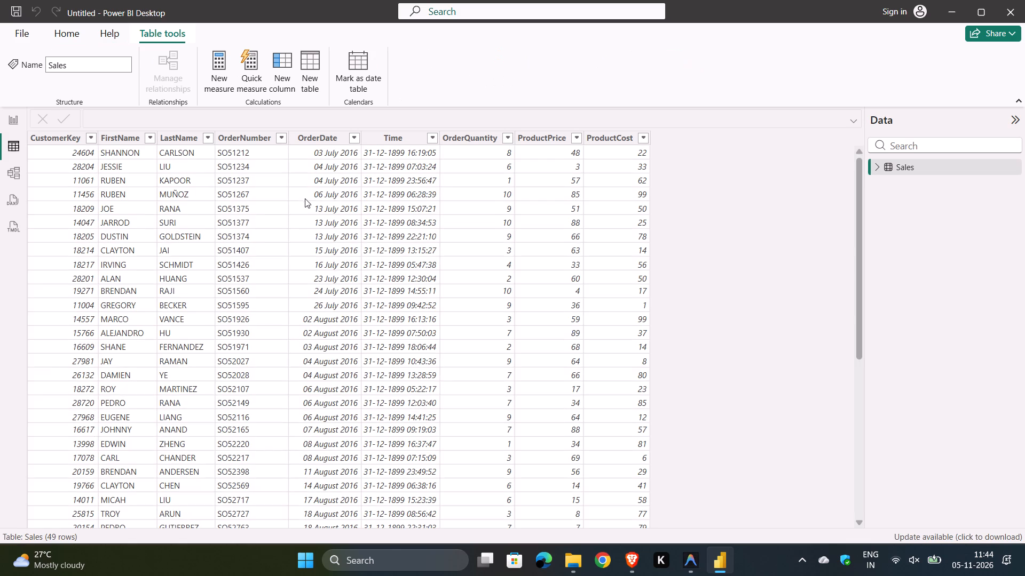
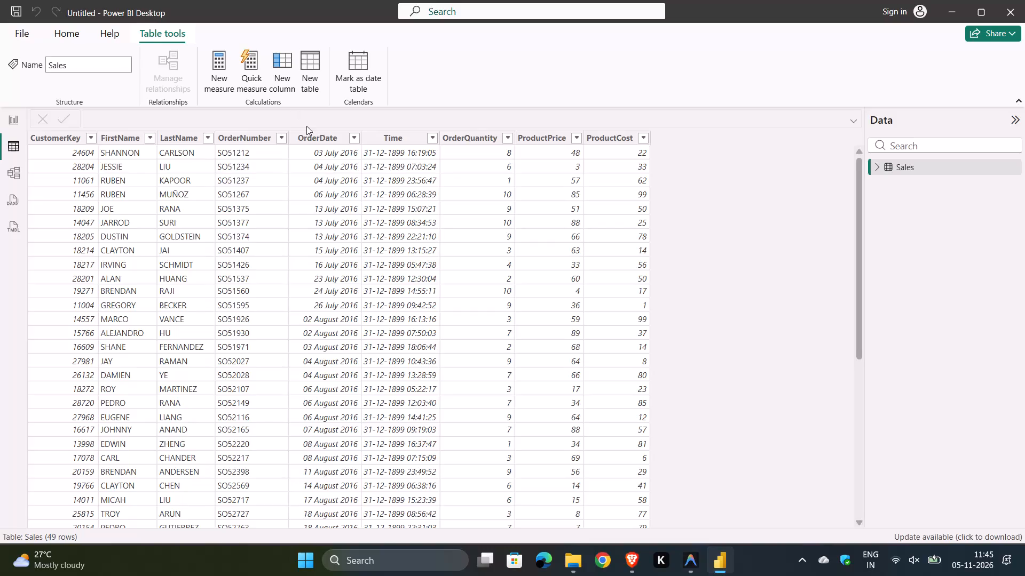
# Add a calculated column to the Sales table with the formula ProfitMargin = Sales[ProductPrice]-Sales[ProductCost].
pyautogui.click(309, 126)
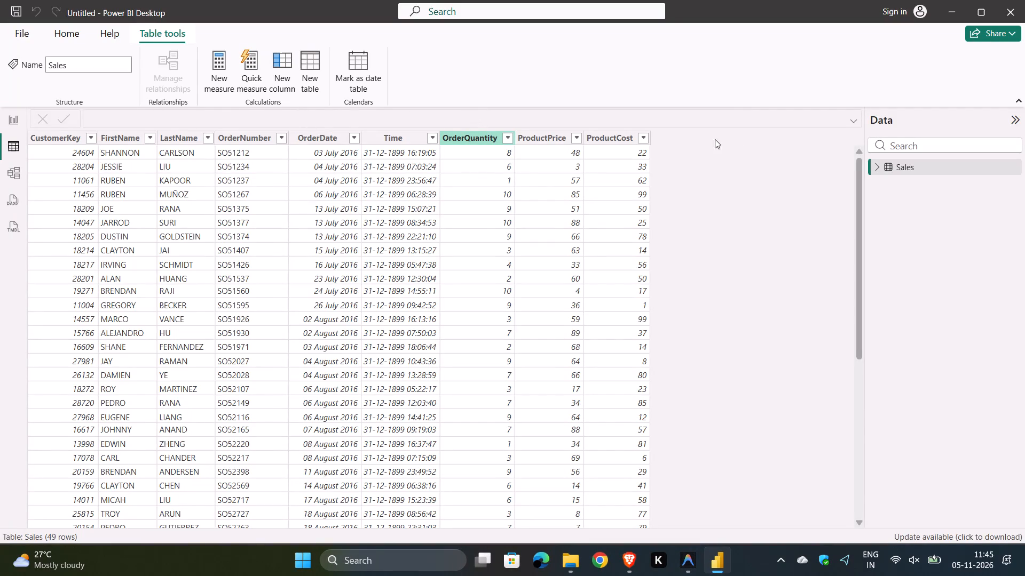
pyautogui.click(275, 84)
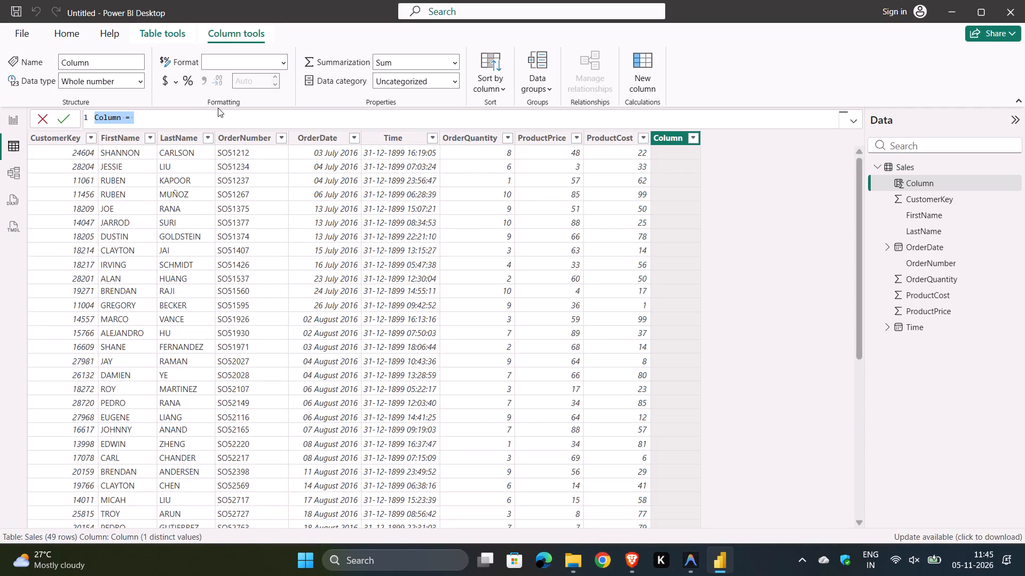
pyautogui.press('Delete')
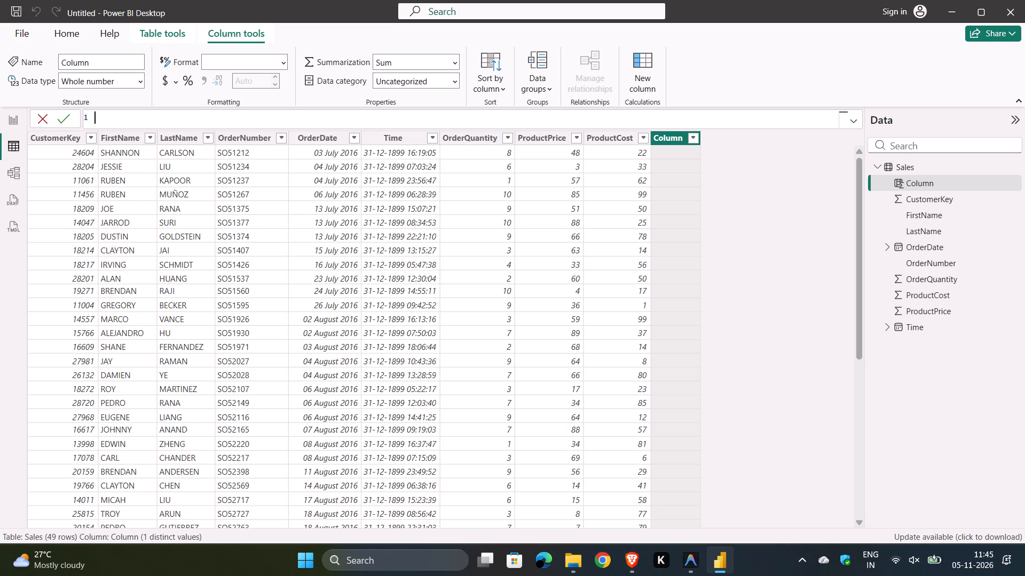
pyautogui.press('p')
pyautogui.write('rofit')
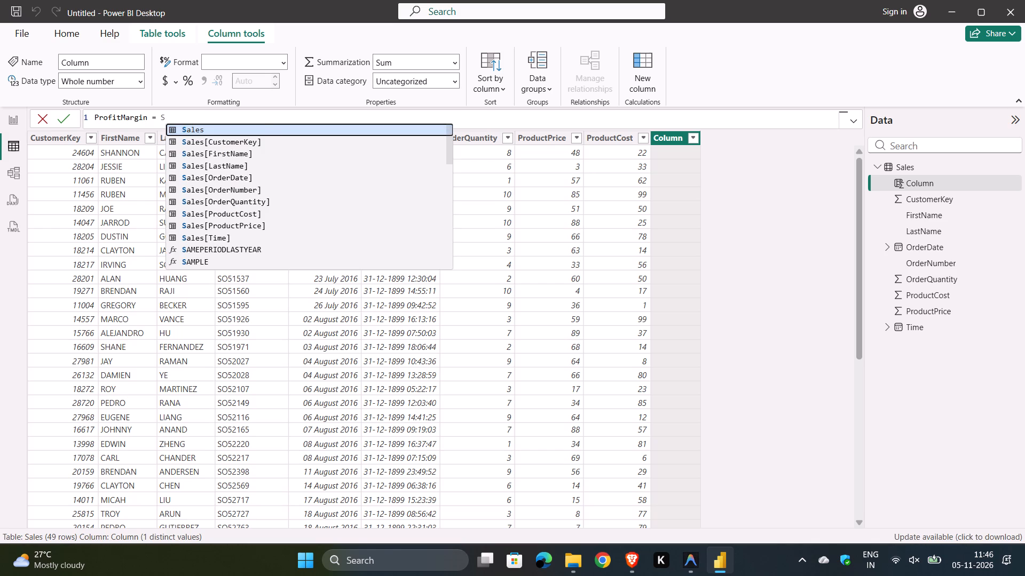
pyautogui.press('Return')
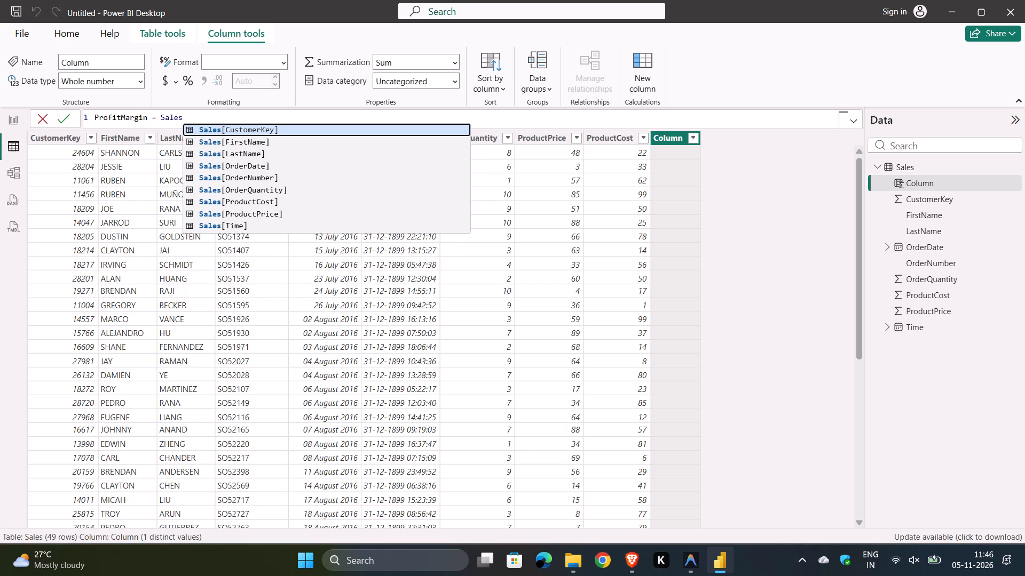
pyautogui.press('Down')
pyautogui.press('Down')
pyautogui.press('Down')
pyautogui.press('Down')
pyautogui.press('Down')
pyautogui.press('Down')
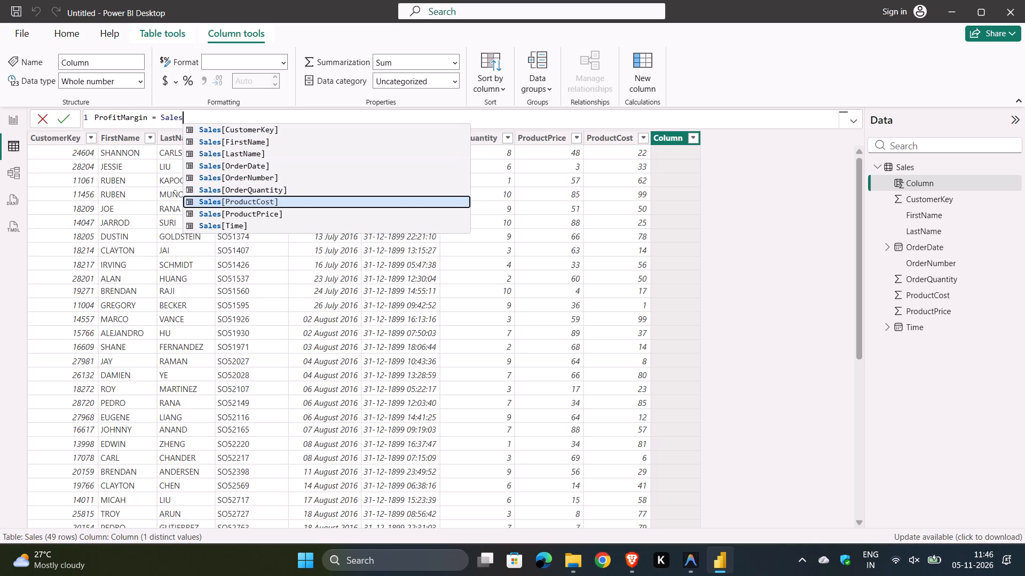
pyautogui.press('Return')
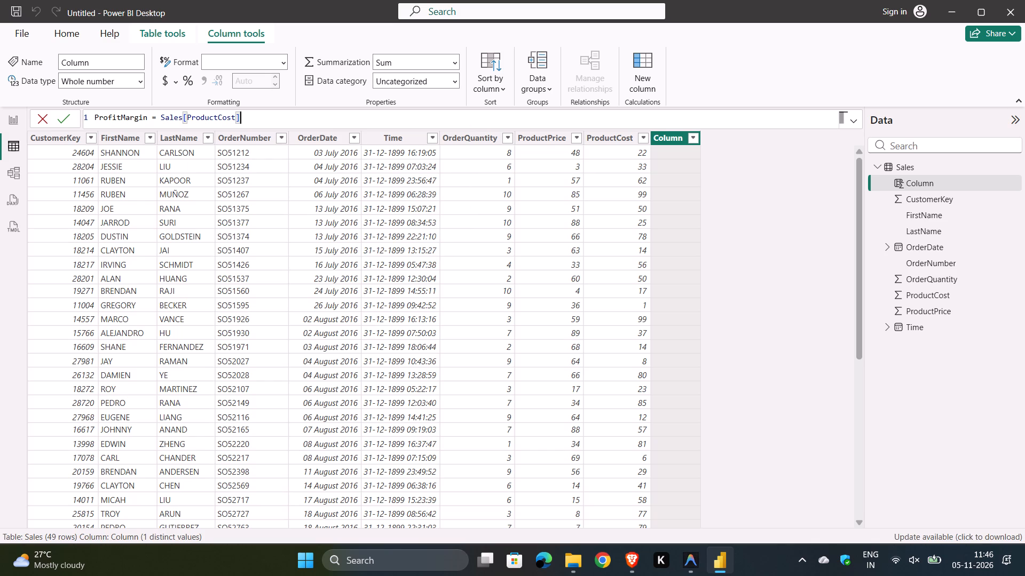
pyautogui.press('Left')
pyautogui.press('BackSpace')
pyautogui.press('BackSpace')
pyautogui.press('BackSpace')
pyautogui.press('BackSpace')
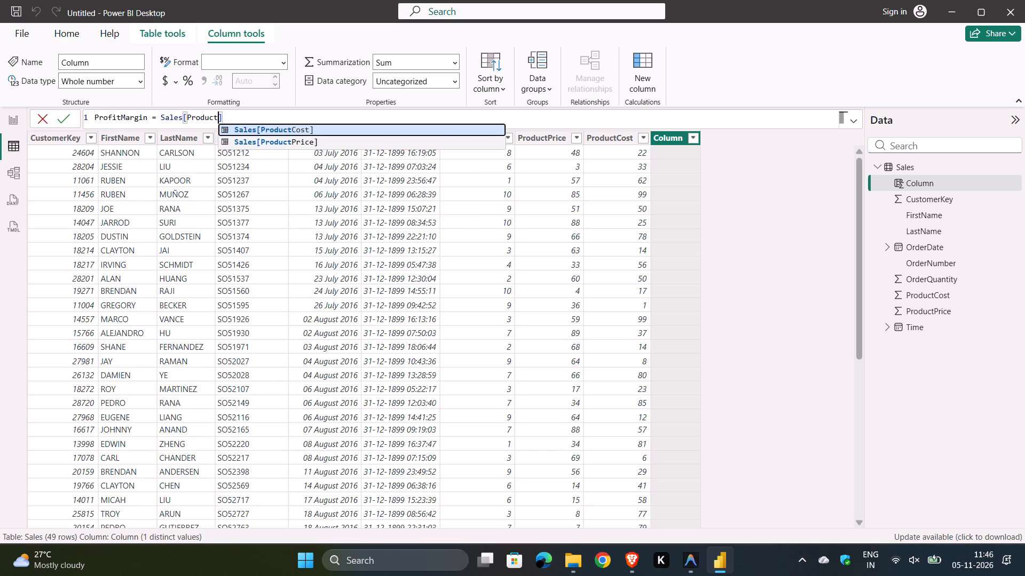
pyautogui.press('p')
pyautogui.press('Return')
pyautogui.press('Right')
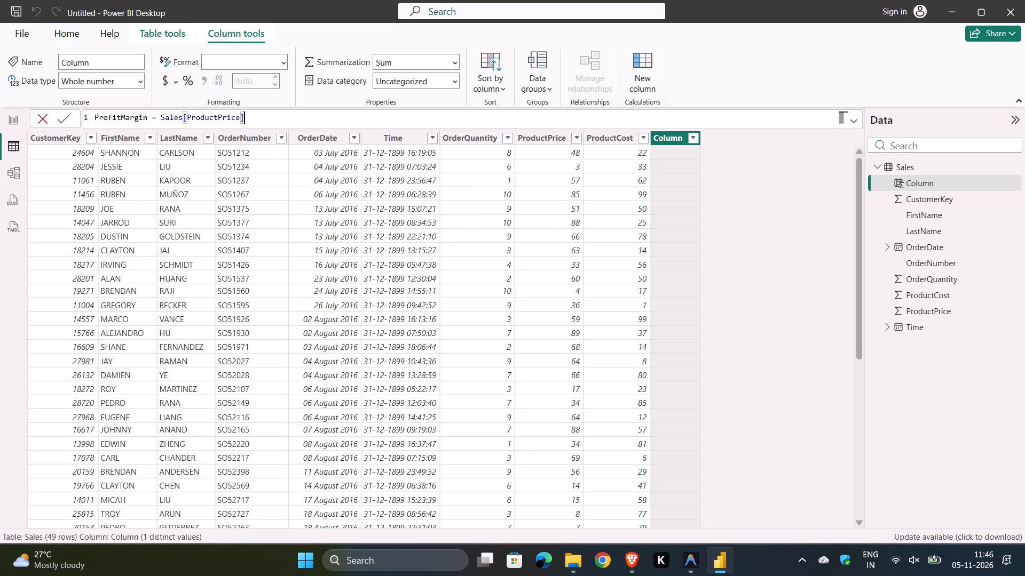
pyautogui.press('-')
pyautogui.press('s')
pyautogui.press('Down')
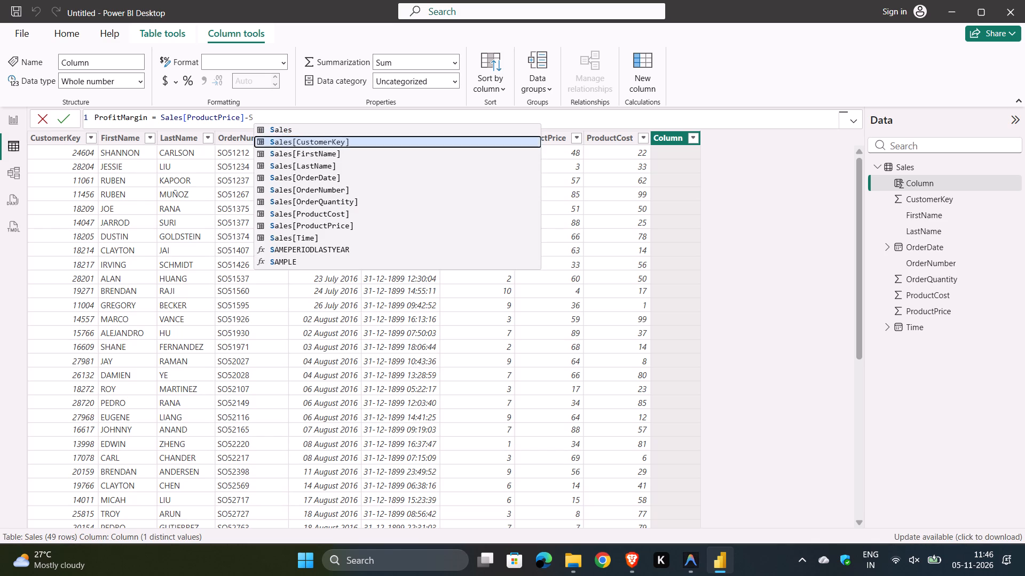
pyautogui.press('Down')
pyautogui.press('Down')
pyautogui.press('Down')
pyautogui.press('Down')
pyautogui.press('Down')
pyautogui.press('Down')
pyautogui.press('Down')
pyautogui.press('Down')
pyautogui.press('Up')
pyautogui.press('Up')
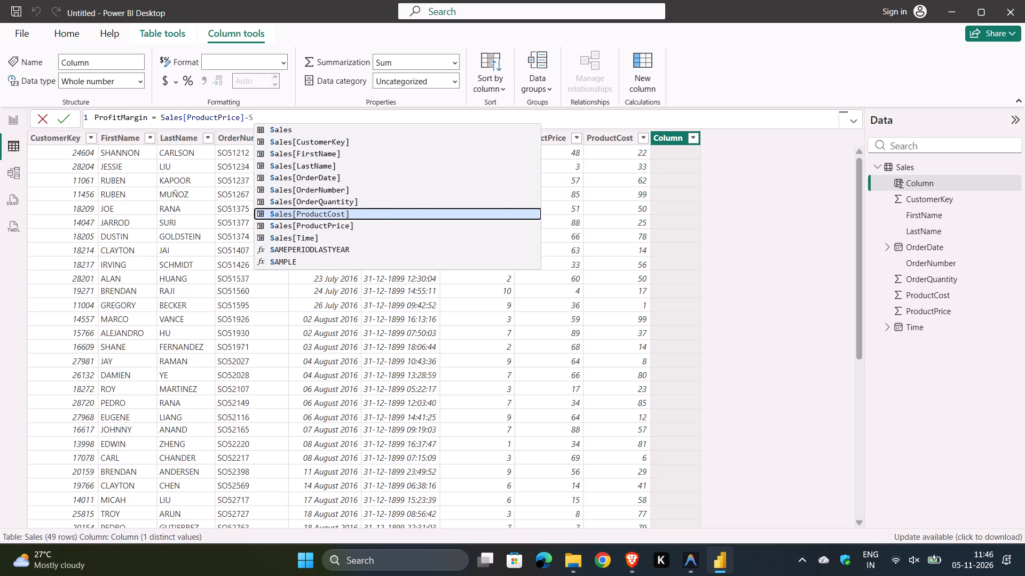
pyautogui.press('Return')
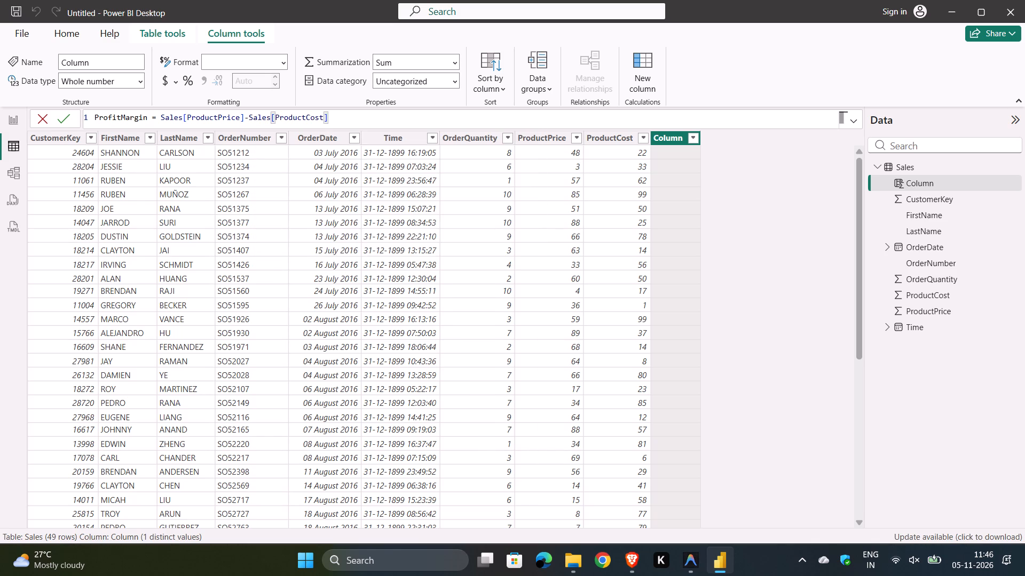
pyautogui.click(67, 115)
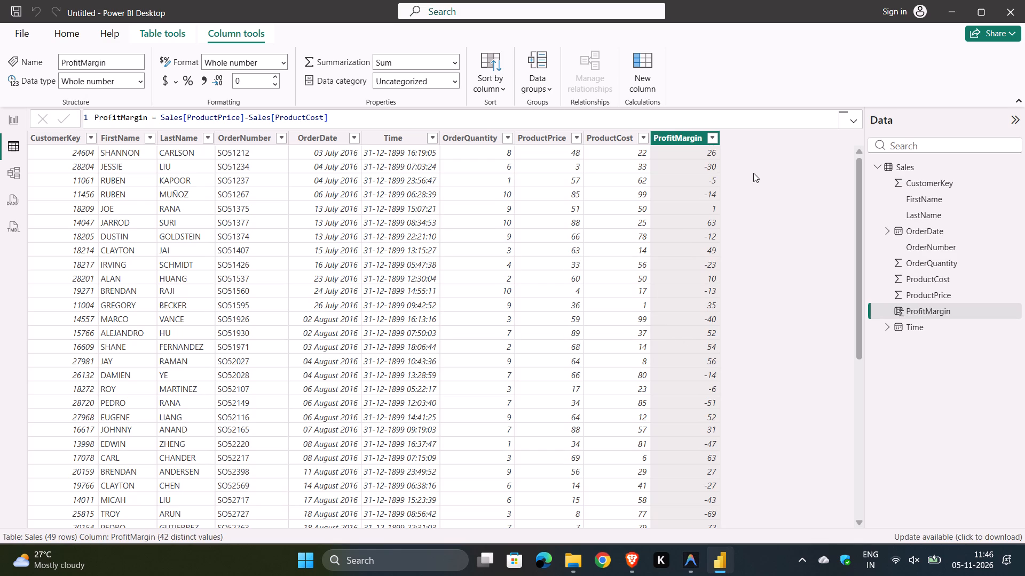
# Add another calculated column to the Sales table with the formula ABSOLUTE=ABS(Sales[ProfitMargin]).
pyautogui.click(198, 25)
pyautogui.click(180, 30)
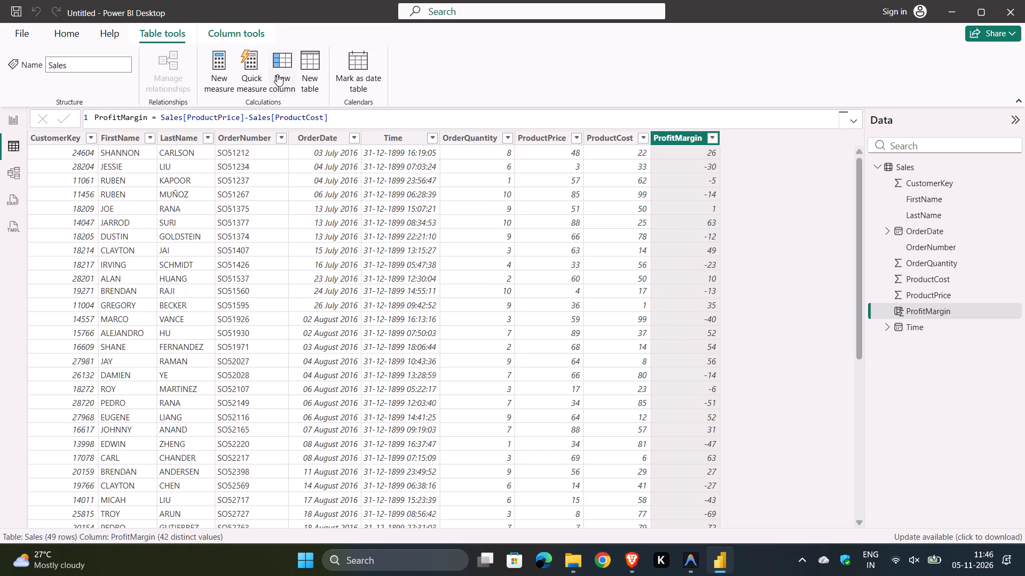
pyautogui.click(277, 74)
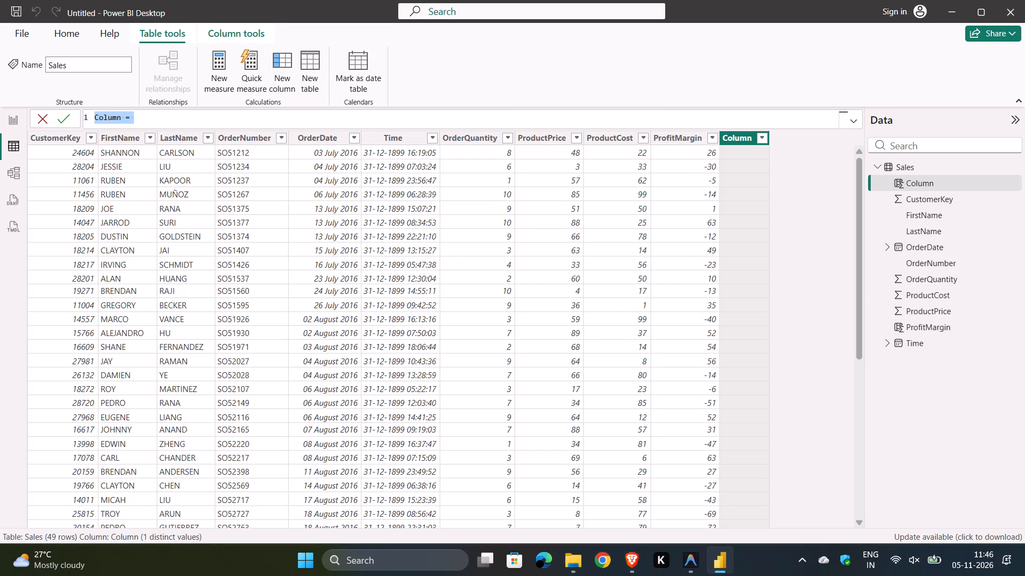
pyautogui.press('Delete')
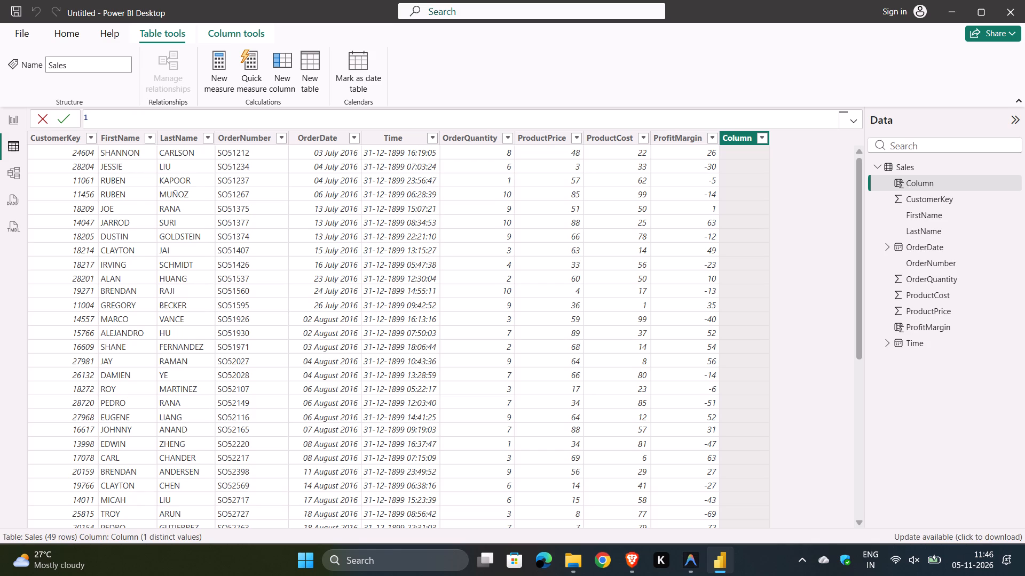
pyautogui.press('a')
pyautogui.press('b')
pyautogui.write('SOLUTE')
pyautogui.press('=')
pyautogui.write('ABS(')
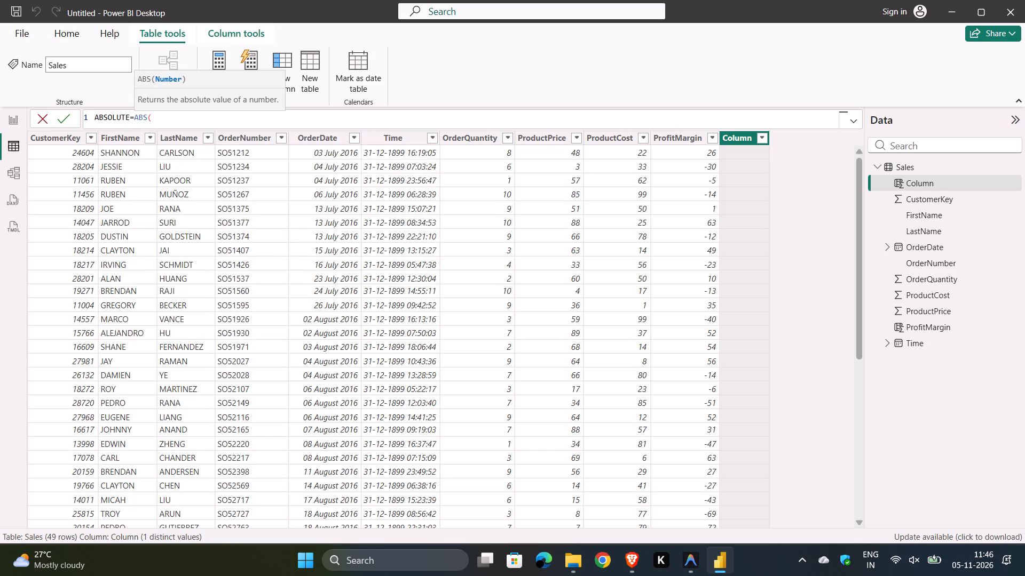
pyautogui.hotkey('shift', ')')
pyautogui.press('Left')
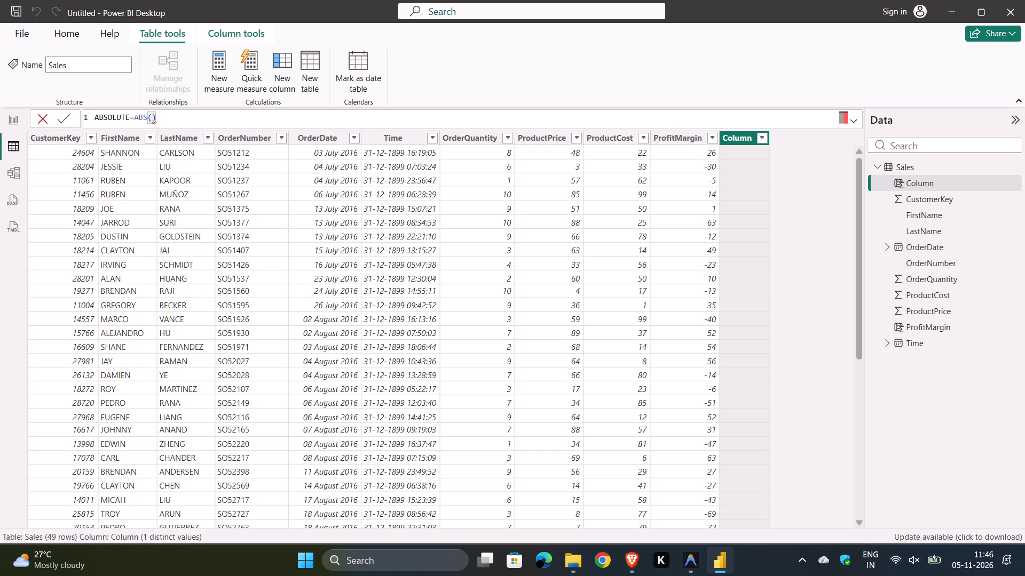
pyautogui.press('s')
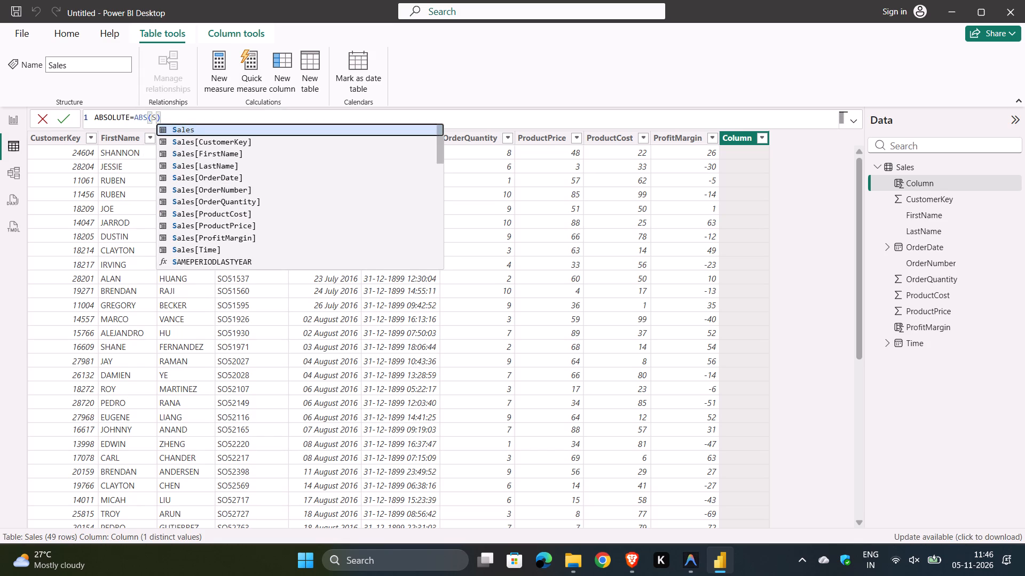
pyautogui.write('al')
pyautogui.press('Down')
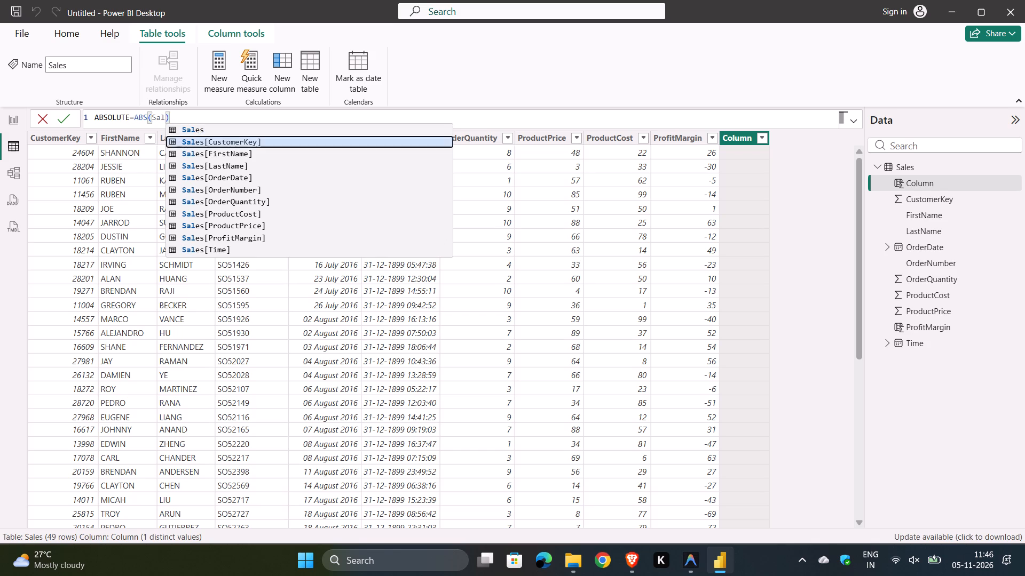
pyautogui.press('Down')
pyautogui.press('Down')
pyautogui.press('Down')
pyautogui.press('Down')
pyautogui.press('Down')
pyautogui.press('Down')
pyautogui.press('Down')
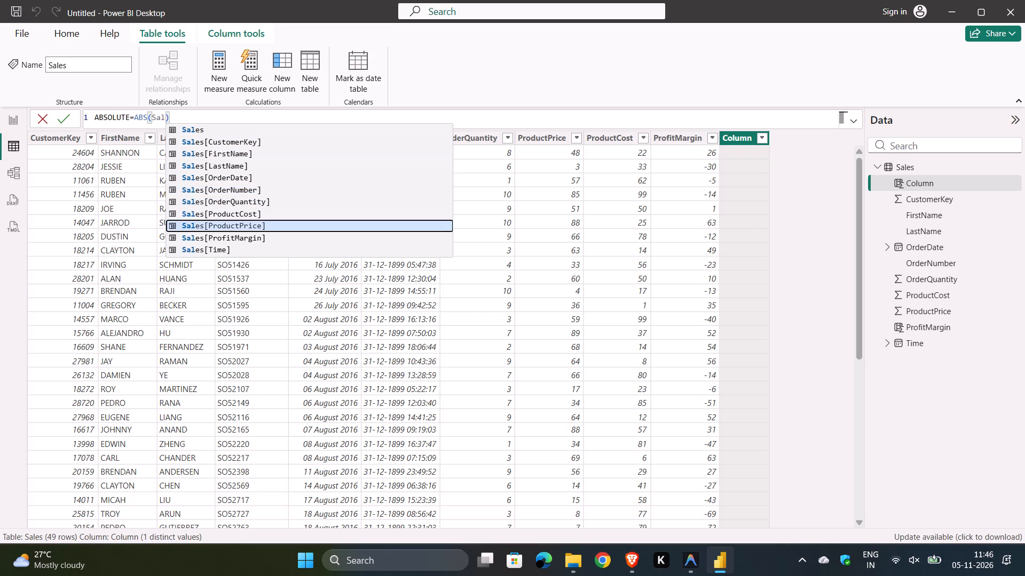
pyautogui.press('Up')
pyautogui.press('Down')
pyautogui.press('Down')
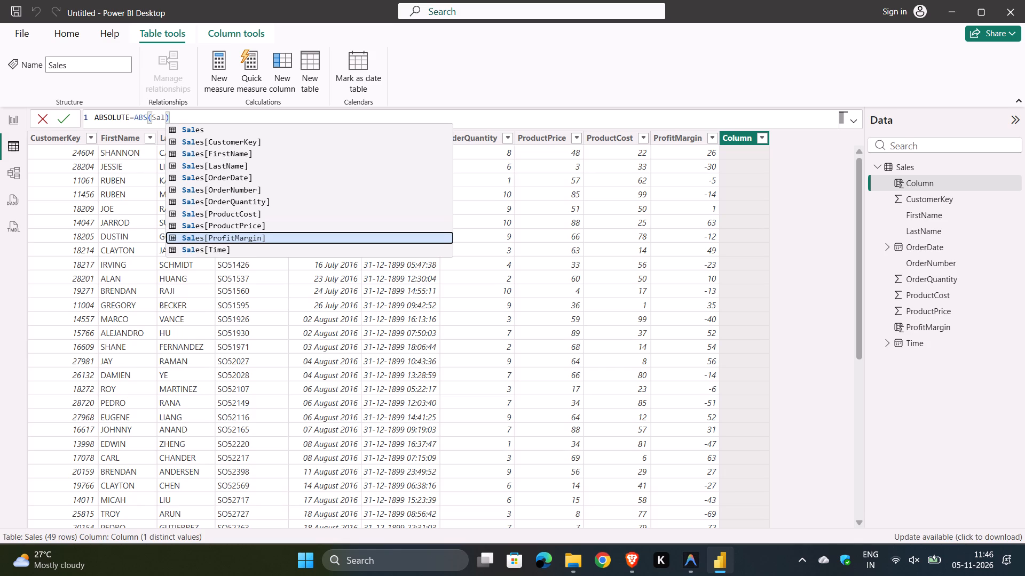
pyautogui.press('Return')
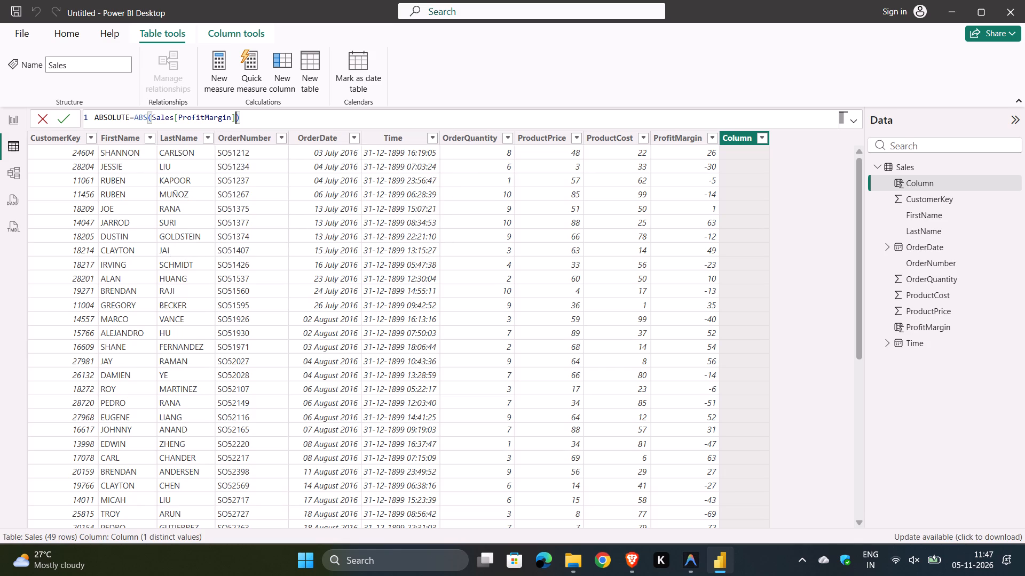
pyautogui.click(56, 124)
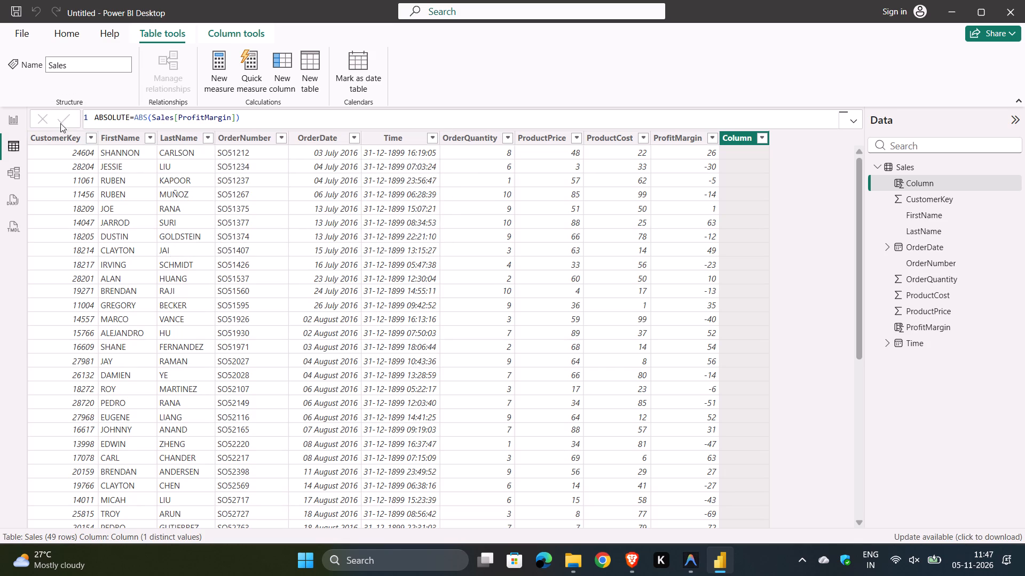
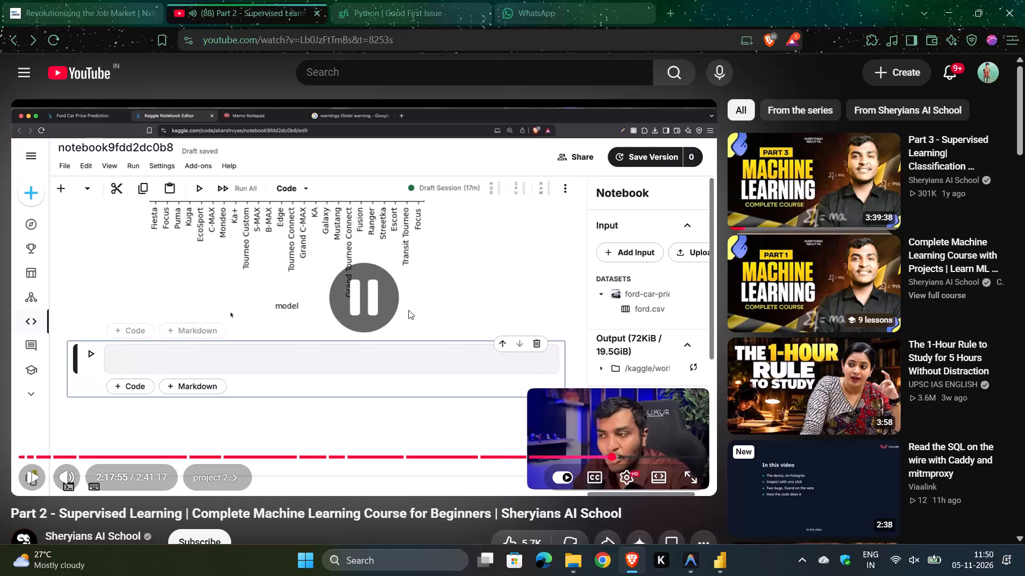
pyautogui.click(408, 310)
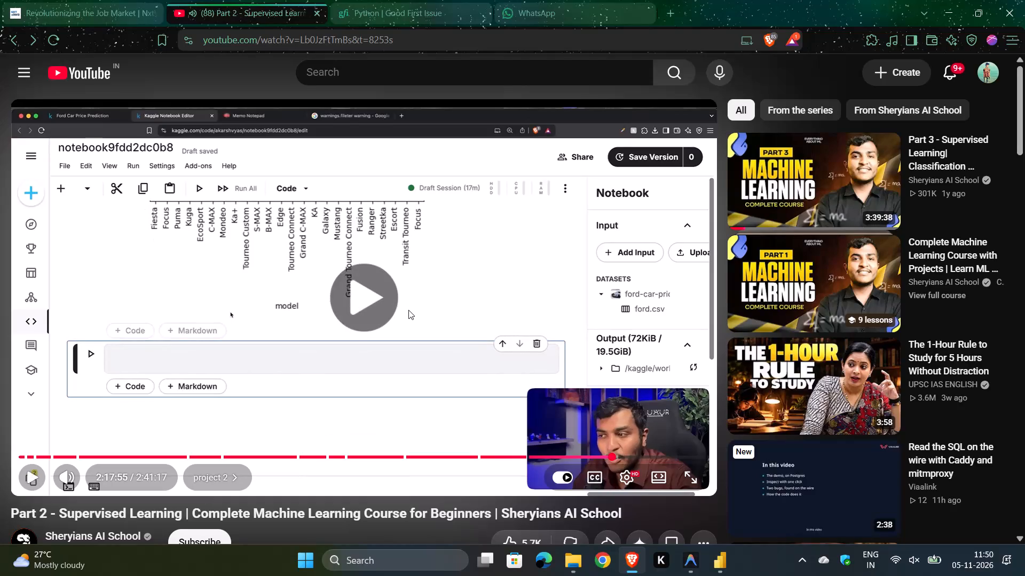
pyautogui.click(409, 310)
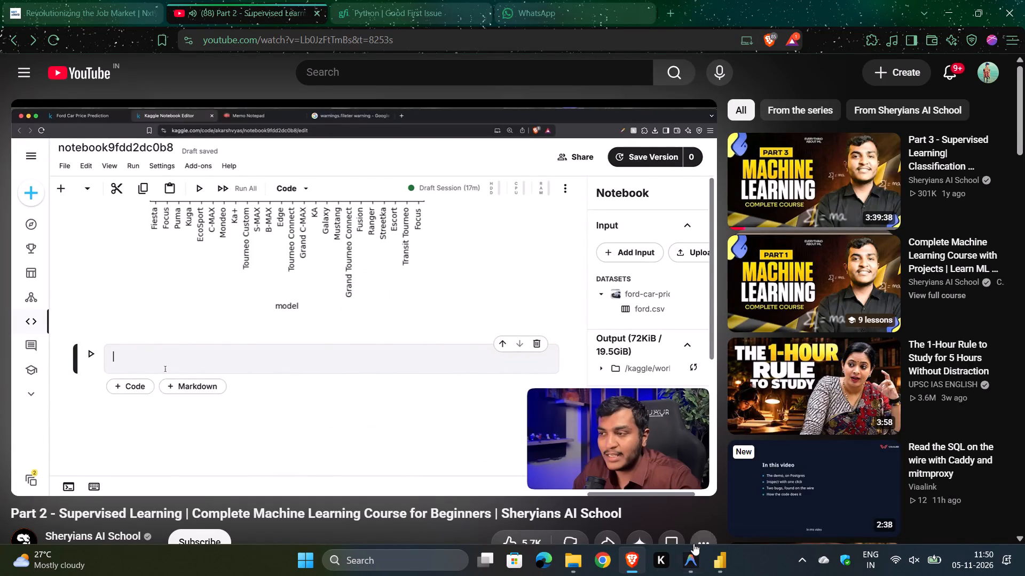
# Switch back to Power BI Desktop and commit the open formula of the ABSOLUTE column unchanged.
pyautogui.click(720, 556)
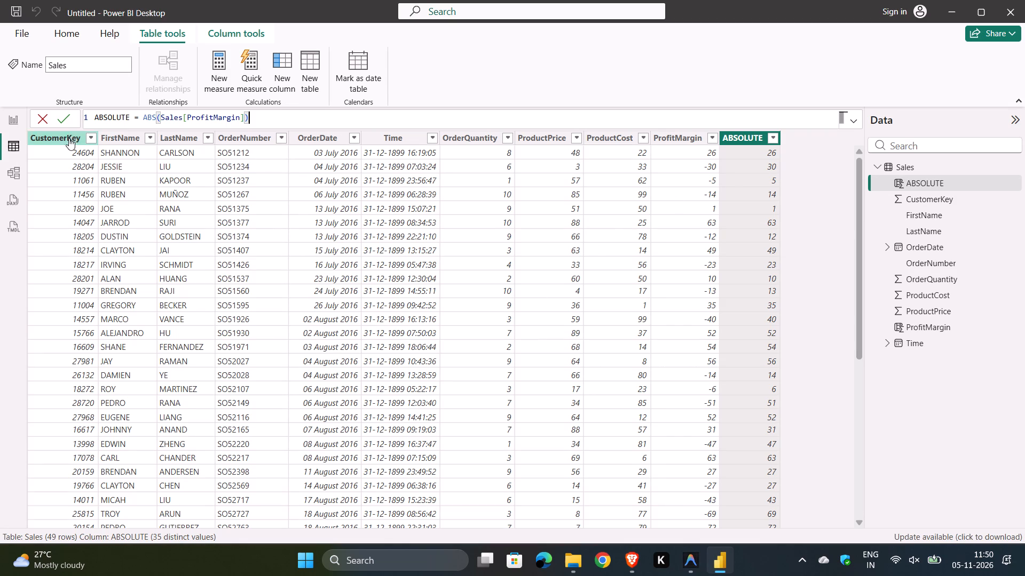
pyautogui.click(67, 122)
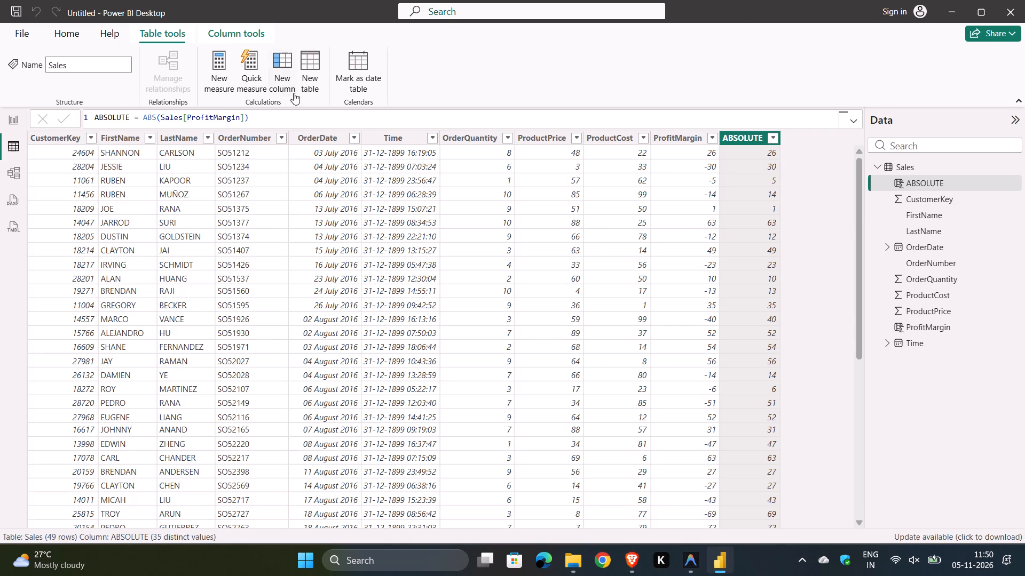
# Add a calculated column to the Sales table with the formula LCM = LCM(Sales[ProductPrice],Sales[ProductCost]).
pyautogui.click(290, 86)
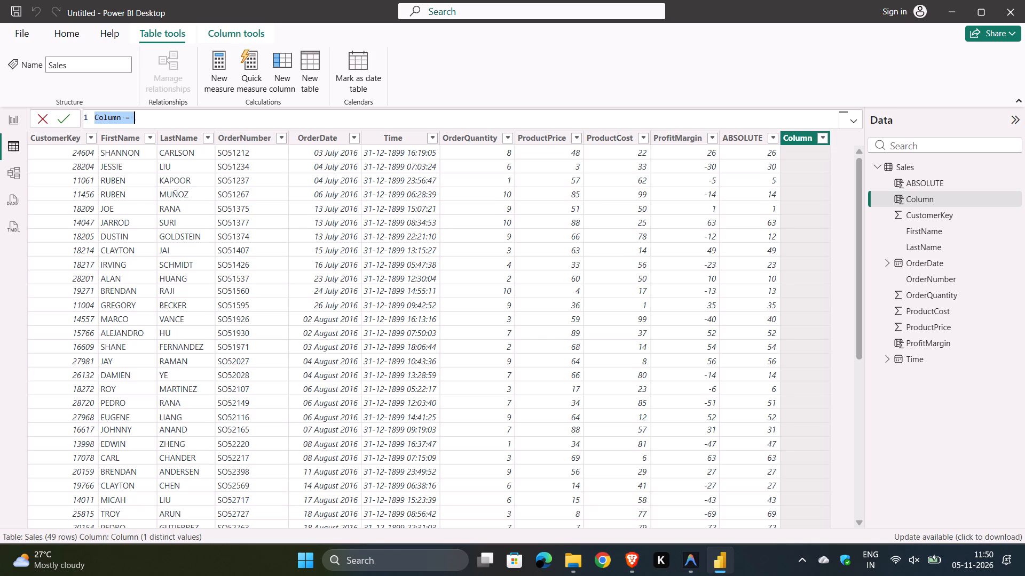
pyautogui.press('Delete')
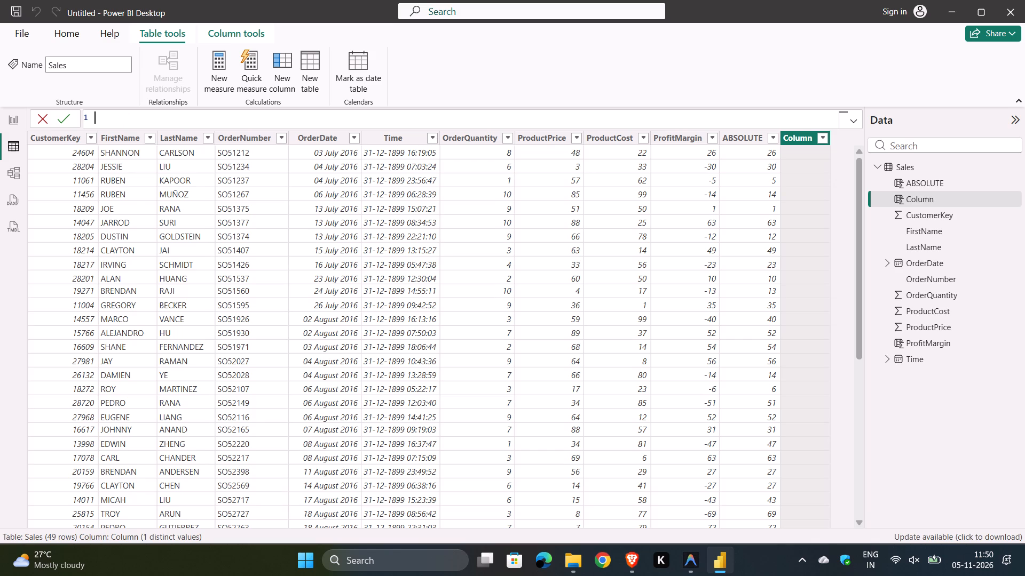
pyautogui.write('LCM = LCM')
pyautogui.press('Return')
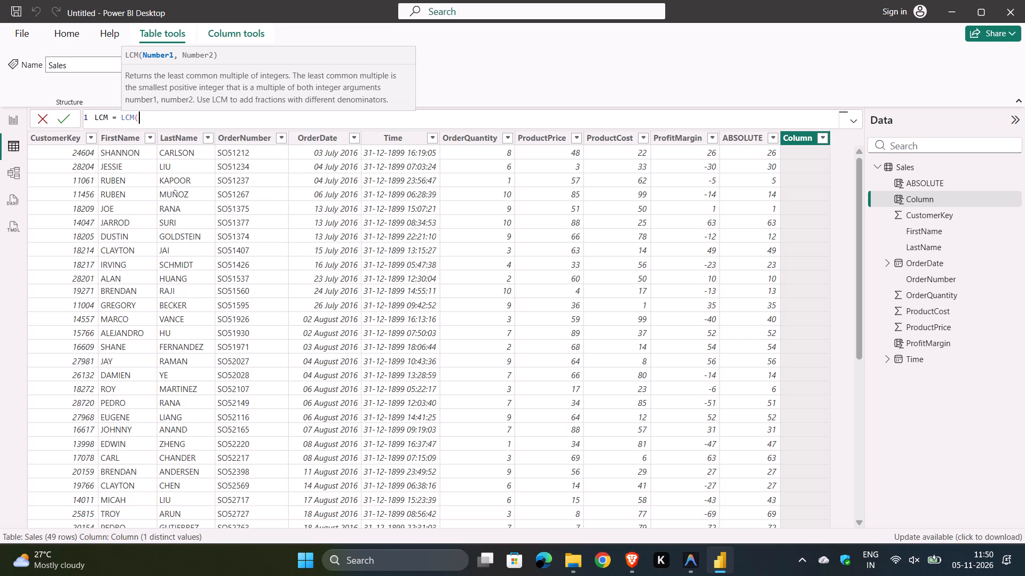
pyautogui.hotkey('shift', ')')
pyautogui.press('Left')
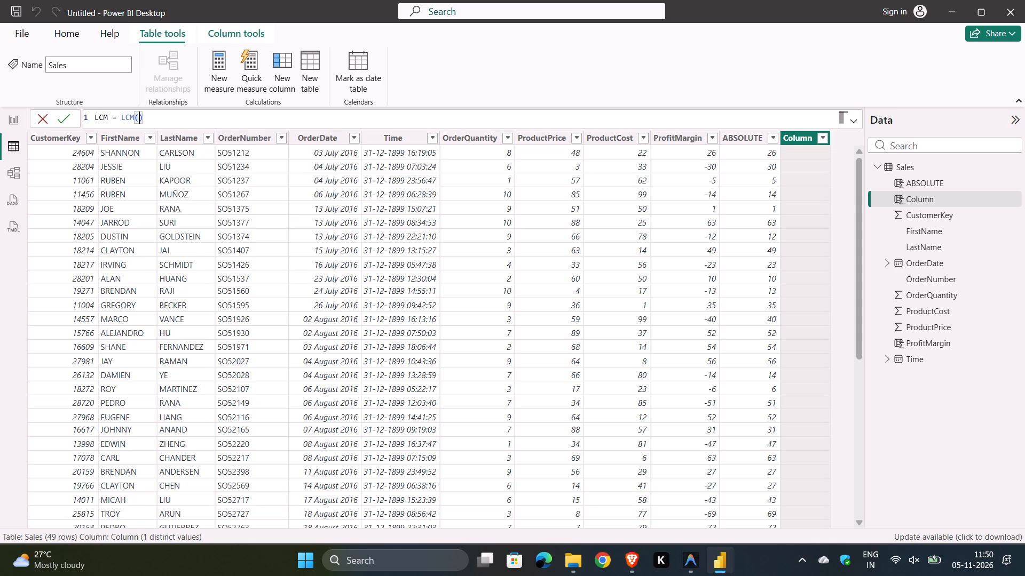
pyautogui.press('Down')
pyautogui.press('Down')
pyautogui.press('Down')
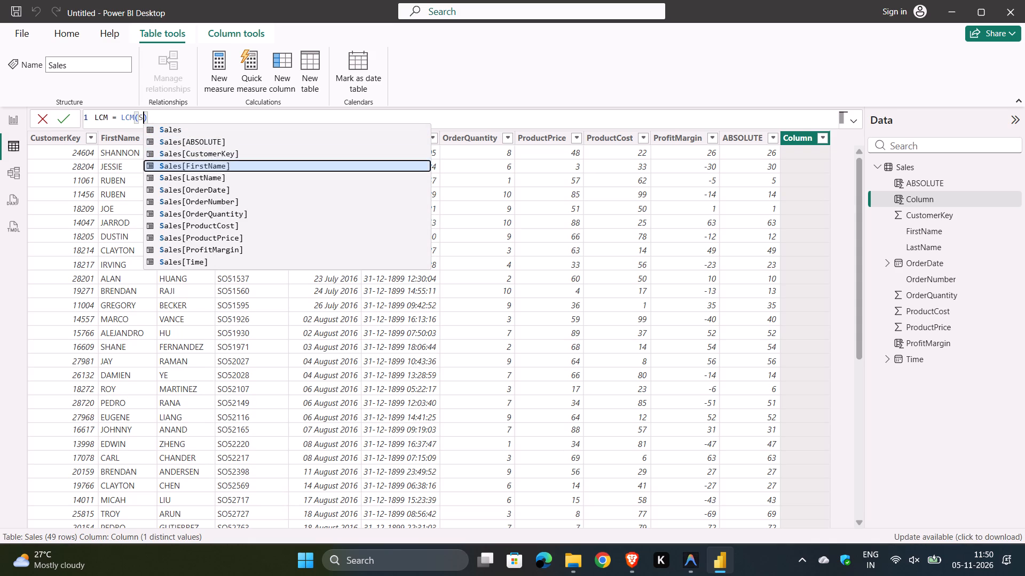
pyautogui.press('Down')
pyautogui.press('Down')
pyautogui.press('Down')
pyautogui.press('Down')
pyautogui.press('Down')
pyautogui.press('Down')
pyautogui.press('Return')
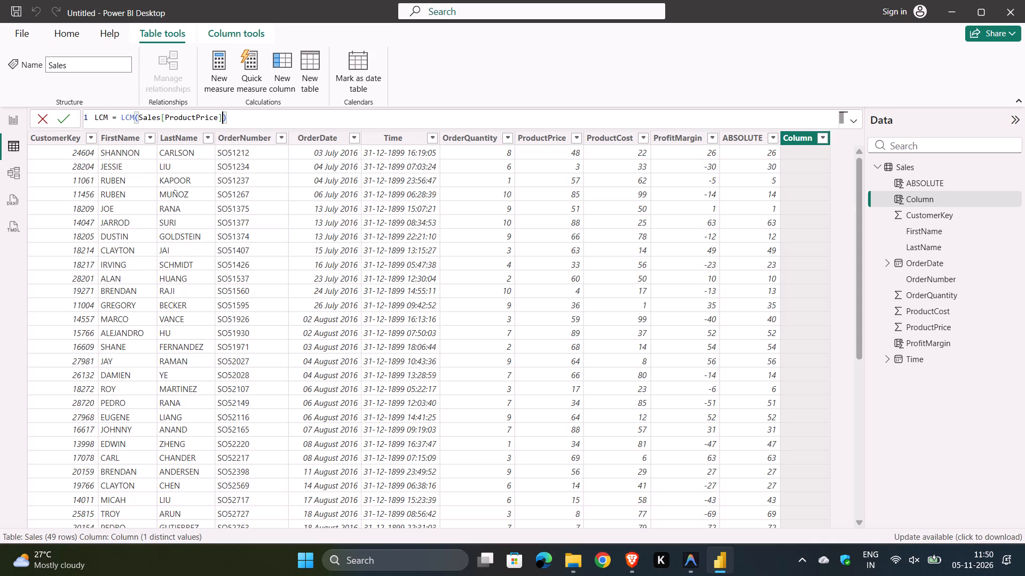
pyautogui.press(',')
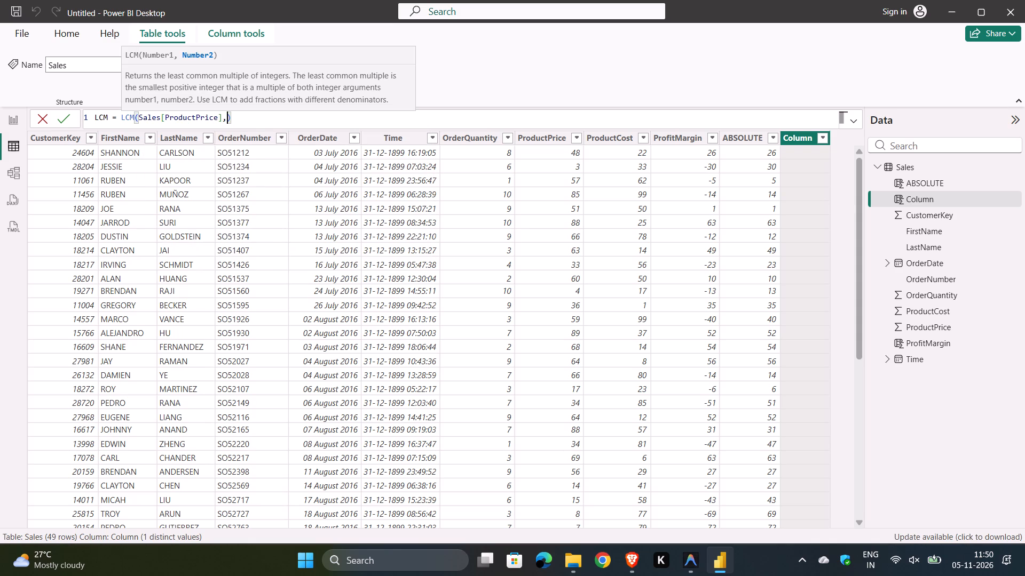
pyautogui.press('Down')
pyautogui.press('Down')
pyautogui.press('Down')
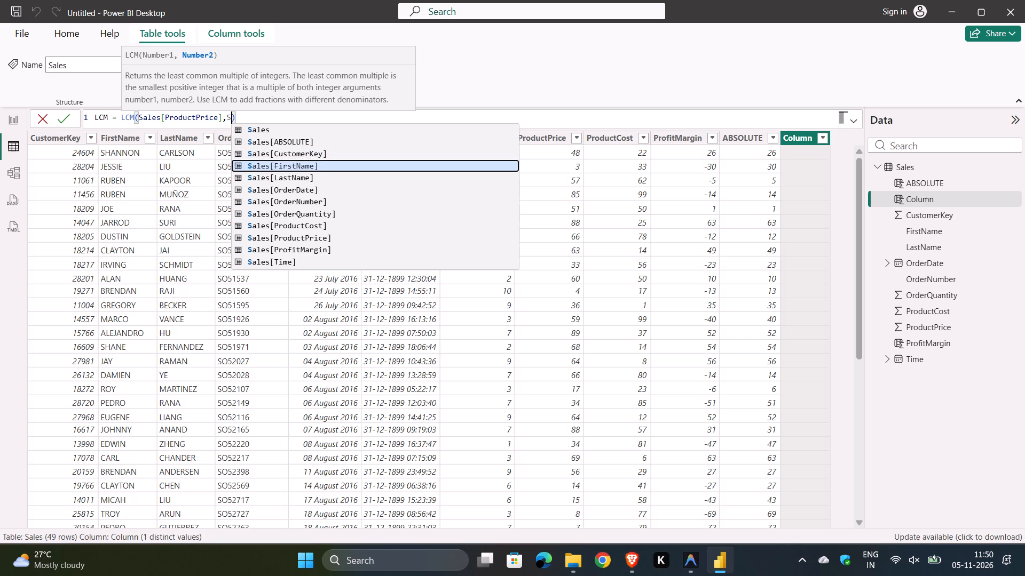
pyautogui.press('Down')
pyautogui.press('Down')
pyautogui.press('Down')
pyautogui.press('Down')
pyautogui.press('Down')
pyautogui.press('Return')
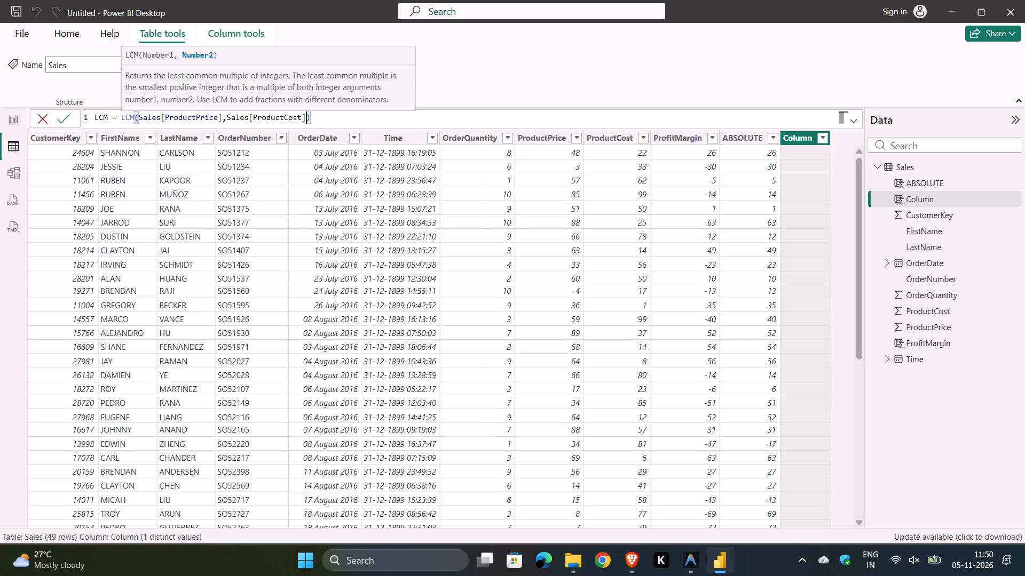
pyautogui.click(67, 121)
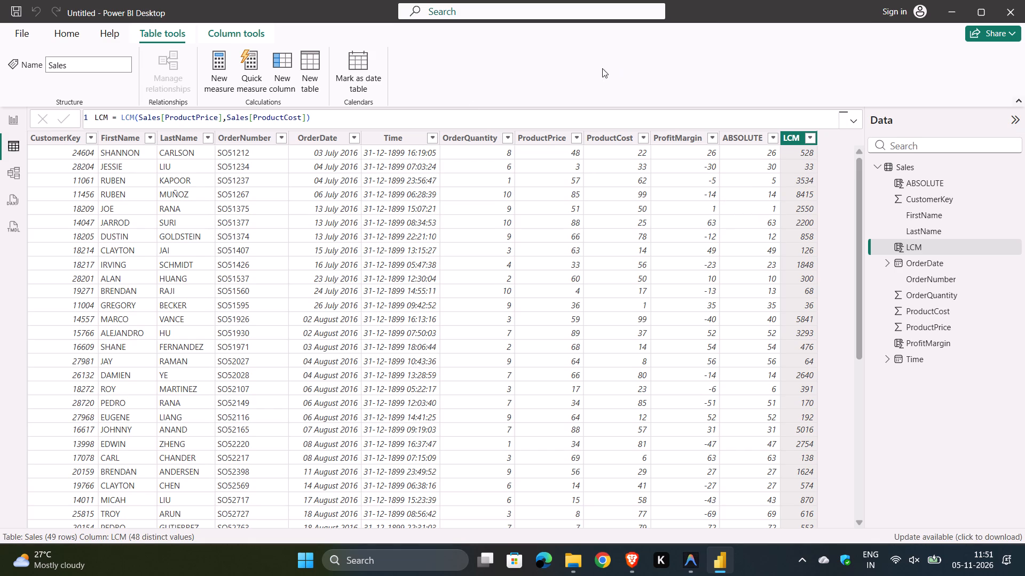
# Add another calculated column to the Sales table with the formula CostMod = MOD(Sales[ProductCost],10).
pyautogui.click(312, 123)
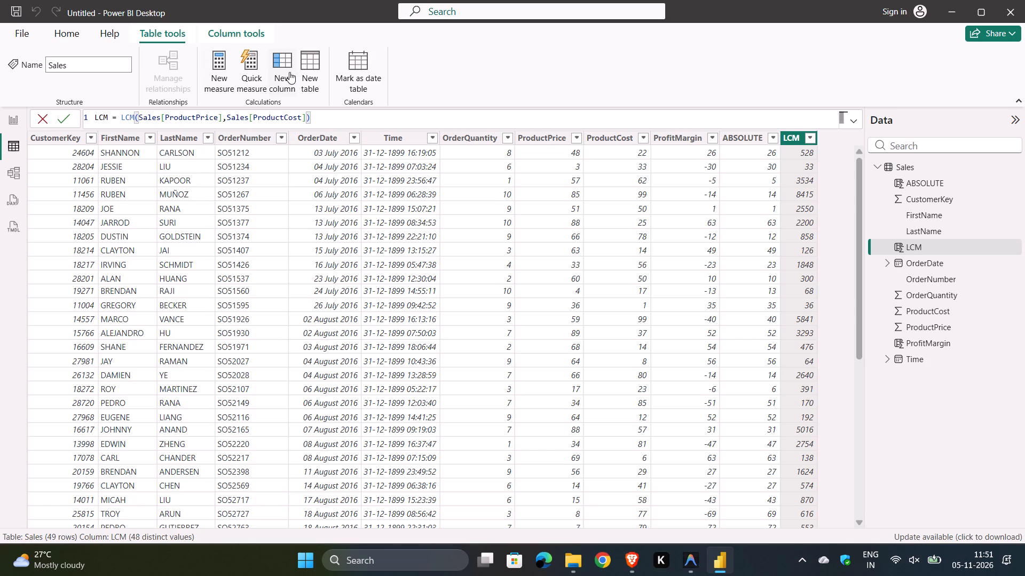
pyautogui.click(289, 72)
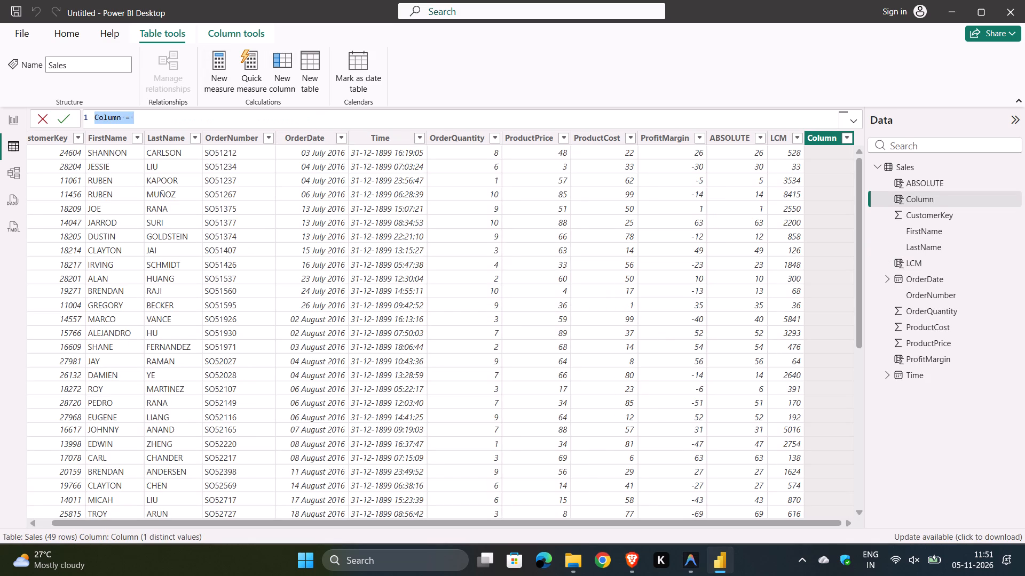
pyautogui.press('Delete')
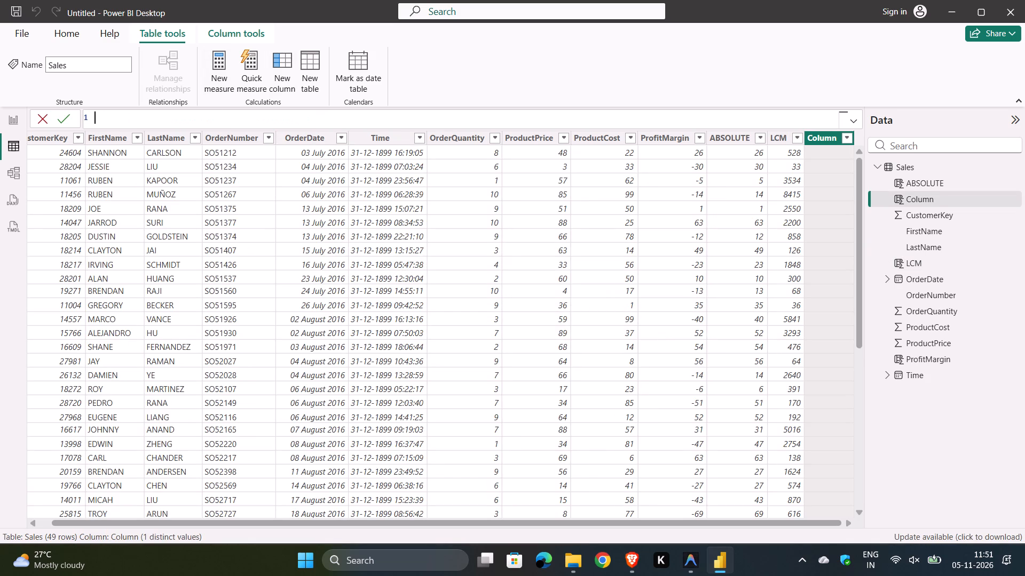
pyautogui.press('c')
pyautogui.write('ost')
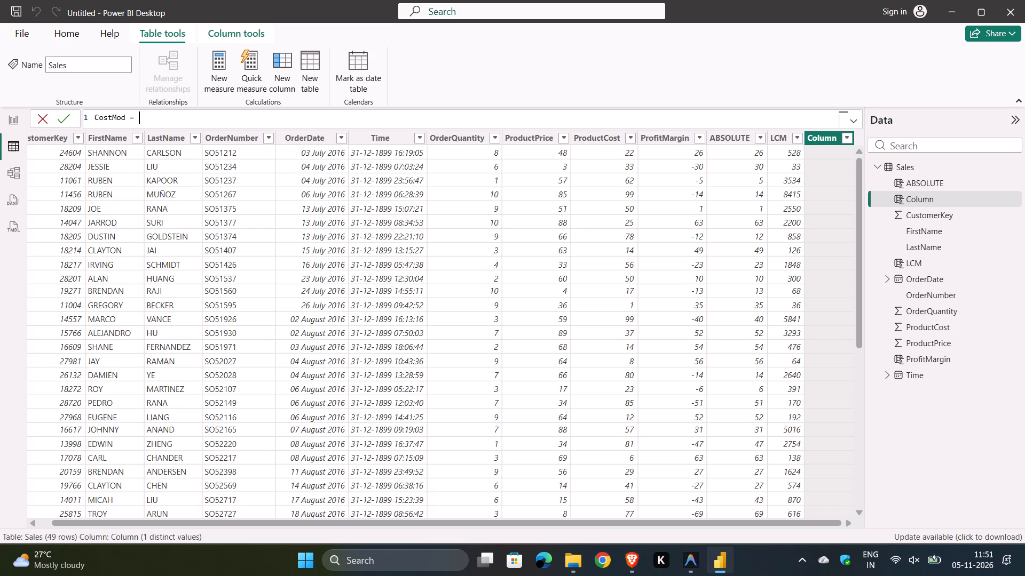
pyautogui.write('MOD')
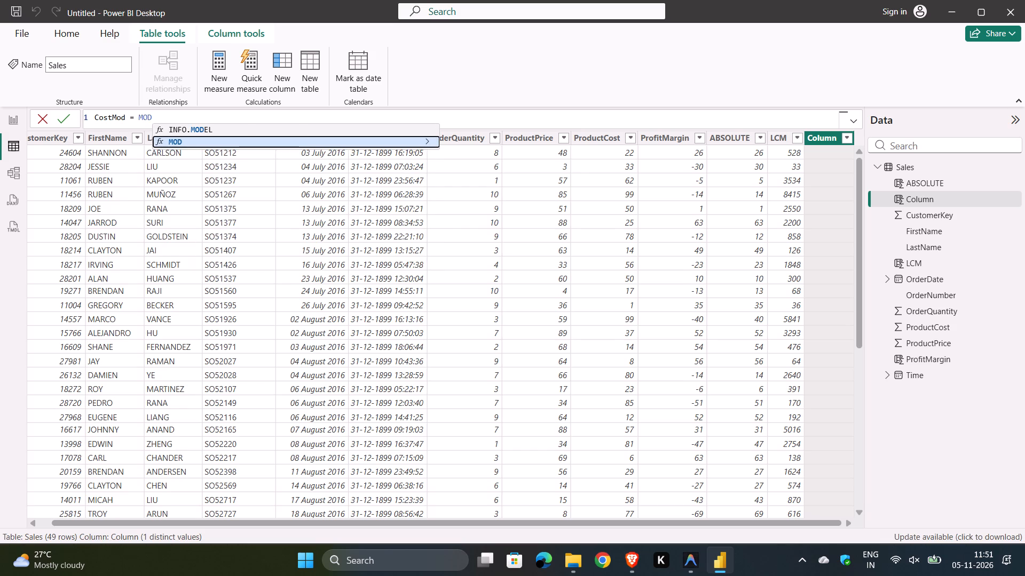
pyautogui.press('Return')
pyautogui.hotkey('shift', ')')
pyautogui.press('Left')
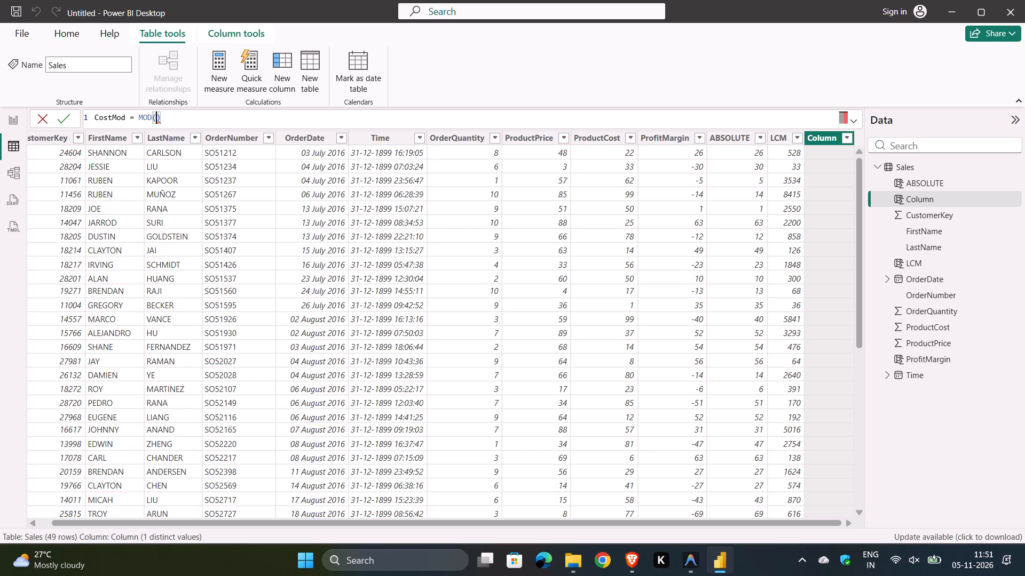
pyautogui.press('s')
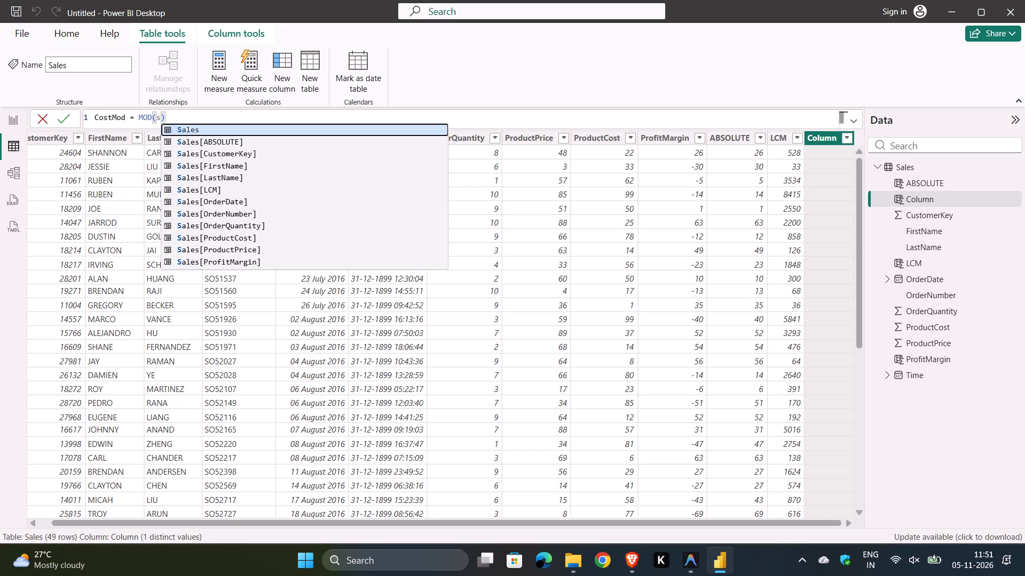
pyautogui.press('Down')
pyautogui.press('Down')
pyautogui.press('Down')
pyautogui.press('Down')
pyautogui.press('Down')
pyautogui.press('Down')
pyautogui.press('Down')
pyautogui.press('Down')
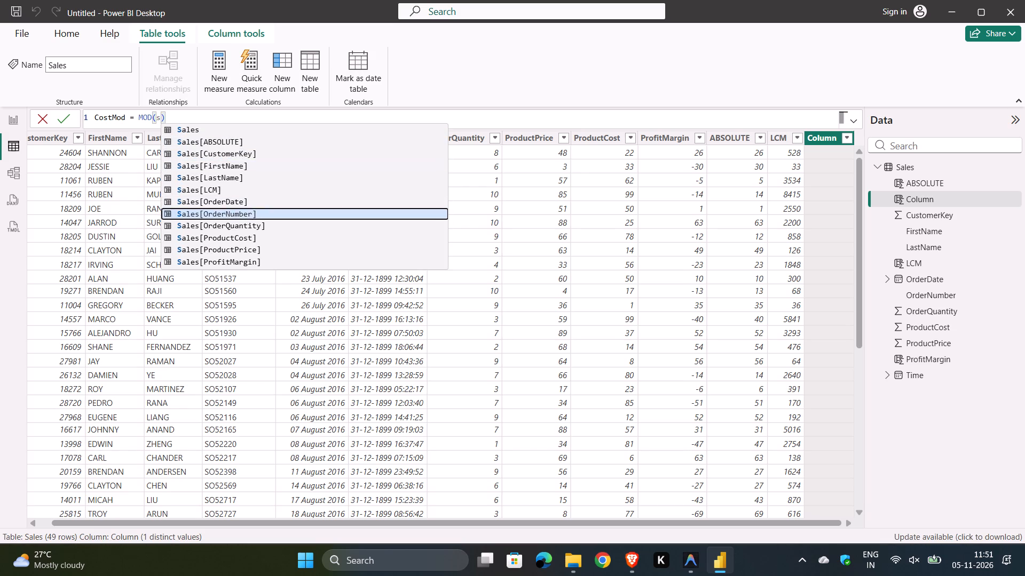
pyautogui.press('Down')
pyautogui.press('Return')
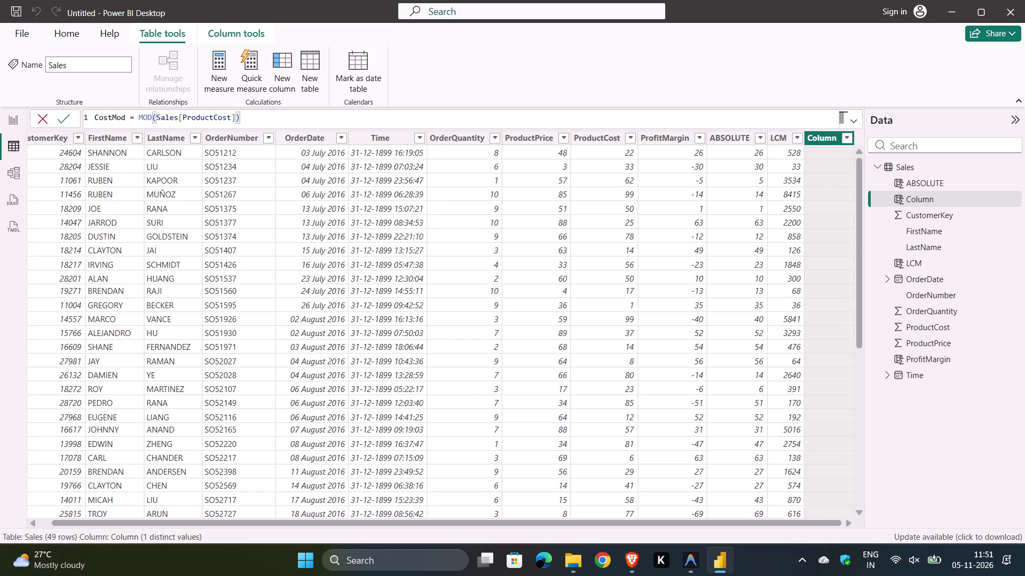
pyautogui.write(',10')
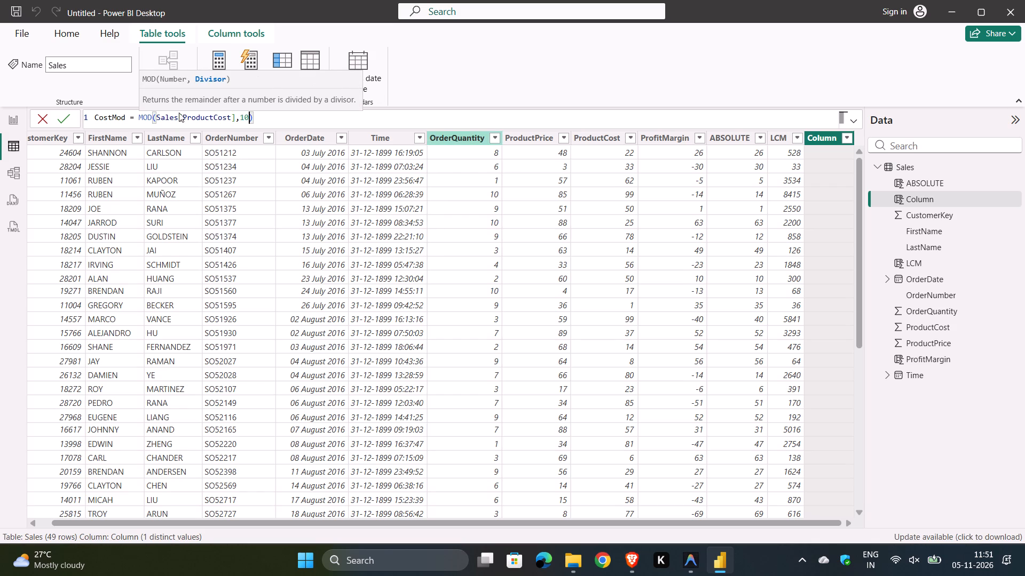
pyautogui.click(59, 115)
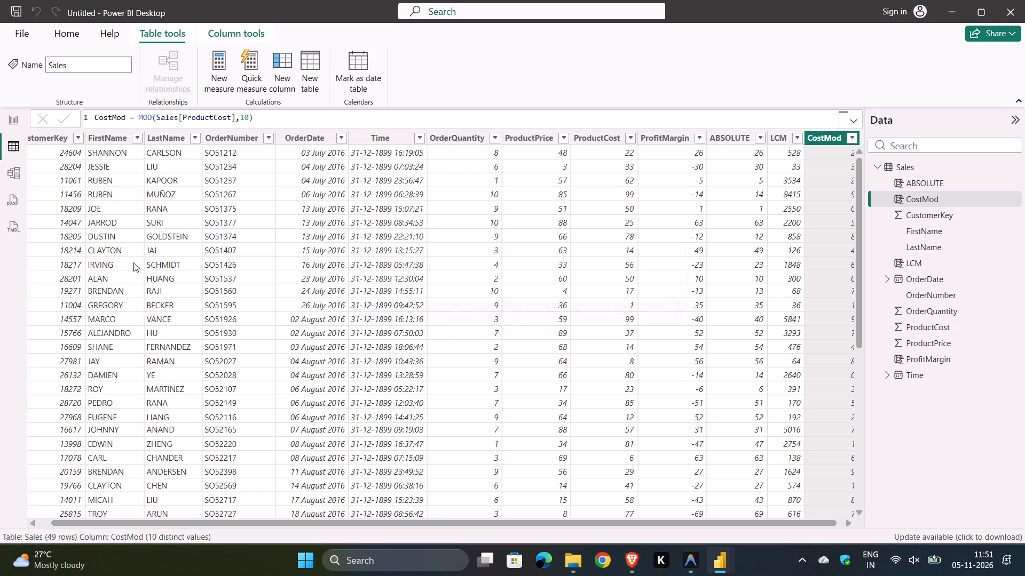
pyautogui.hscroll(-3, 686, 453)
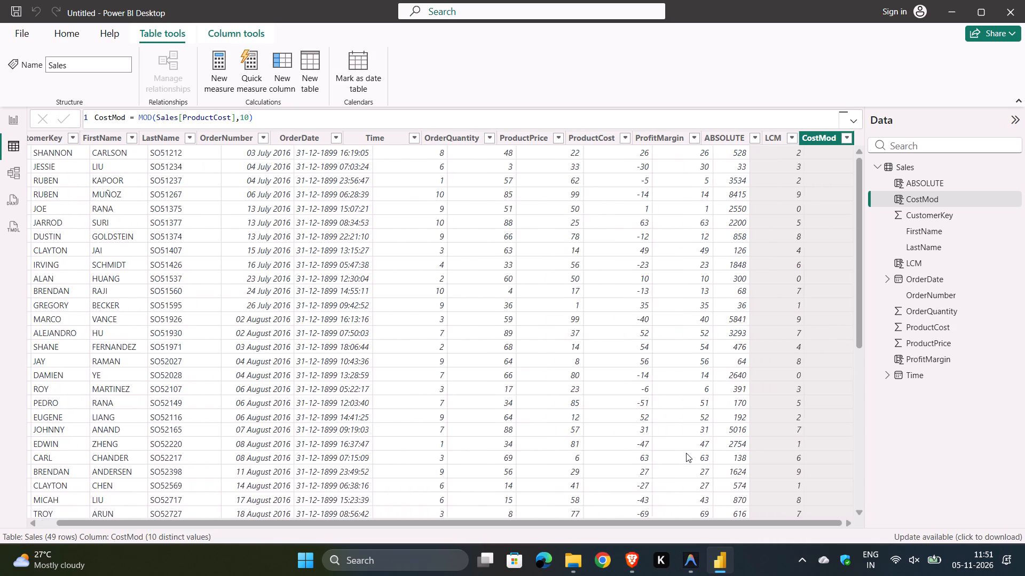
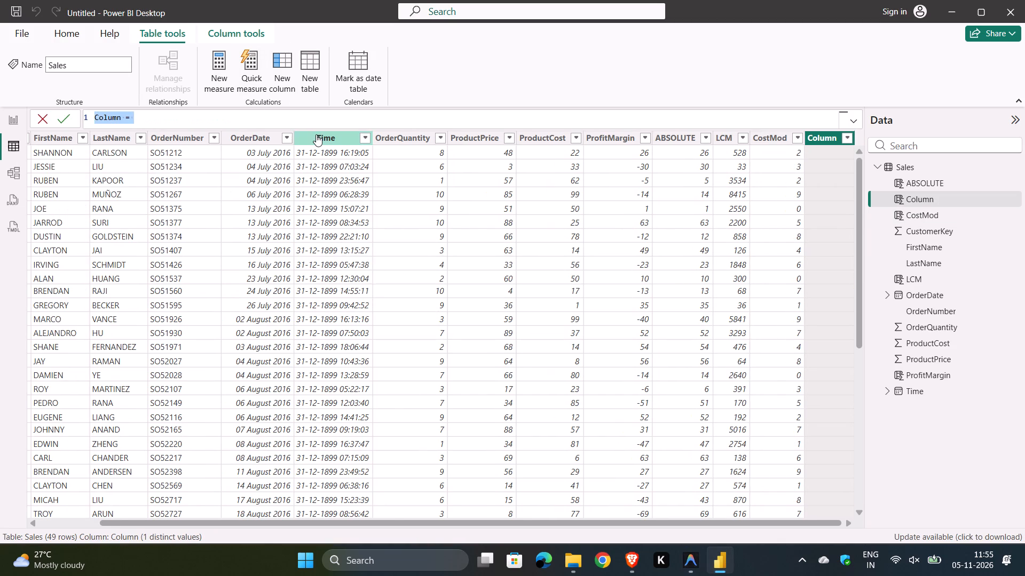
# Replace the new Sales column's default formula with RANDBETWEEN = RANDBETWEEN(1,100).
pyautogui.press('Delete')
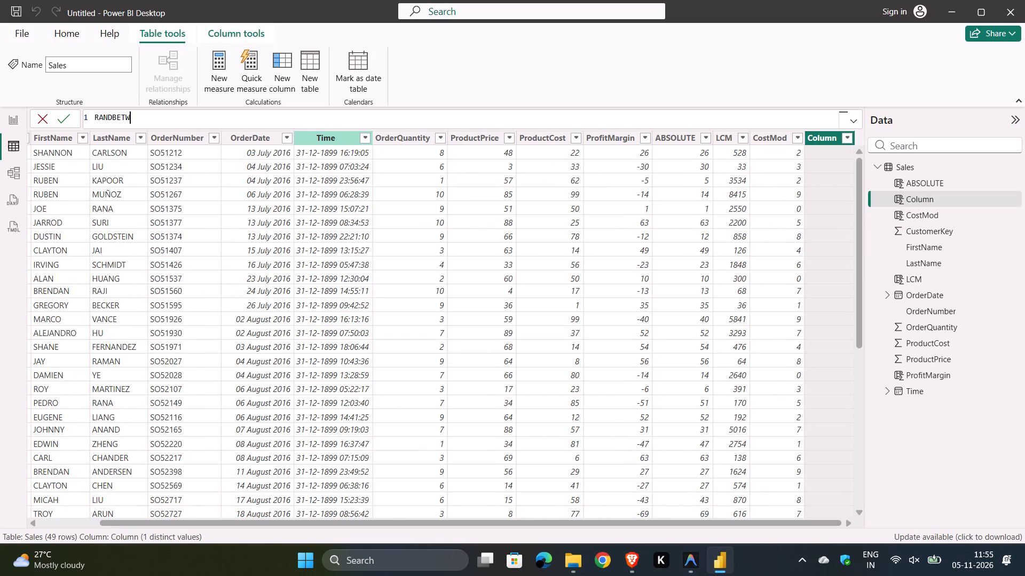
pyautogui.press('space')
pyautogui.write('= RA')
pyautogui.write('ND')
pyautogui.press('Down')
pyautogui.press('Return')
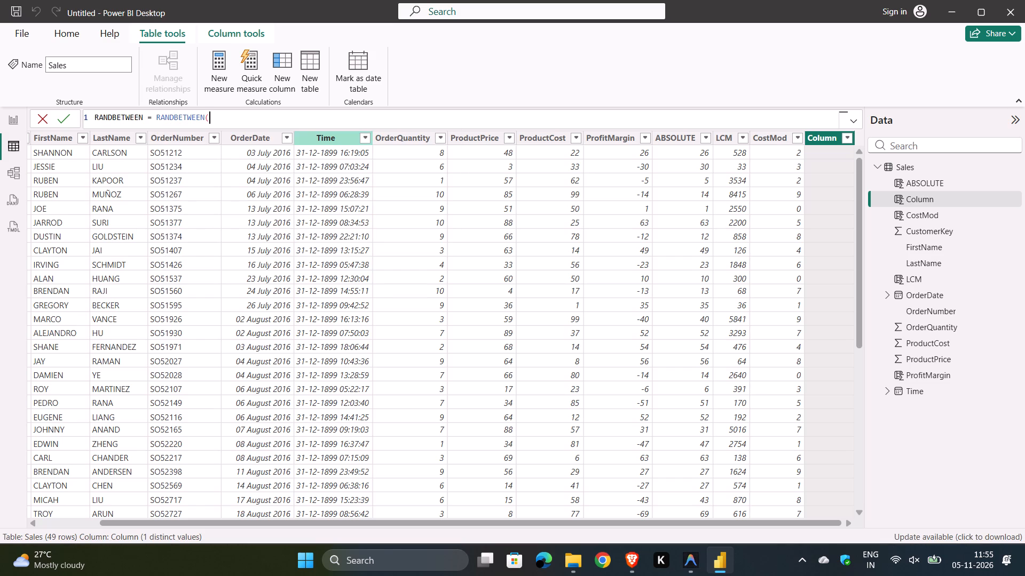
pyautogui.write('1,100)')
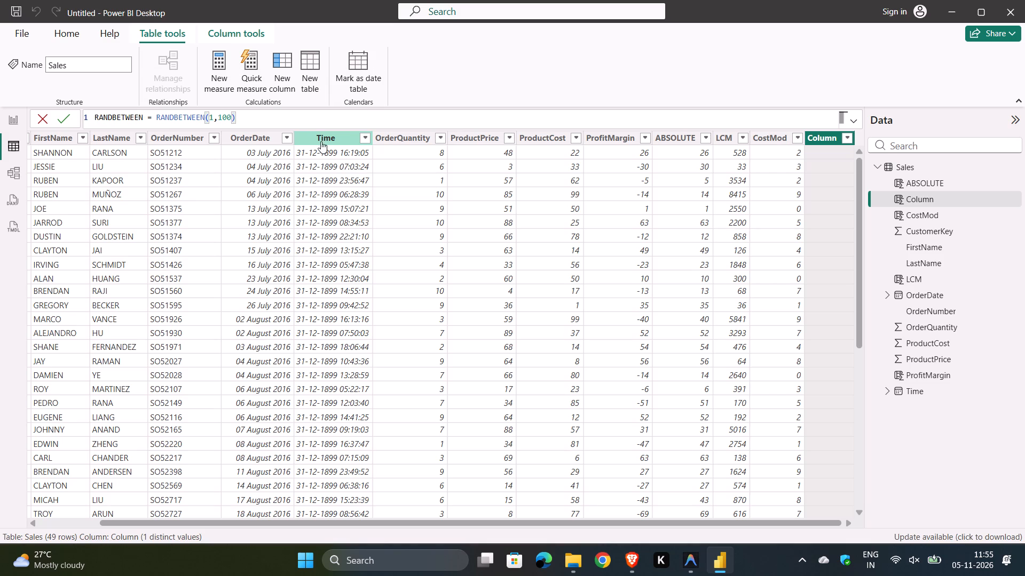
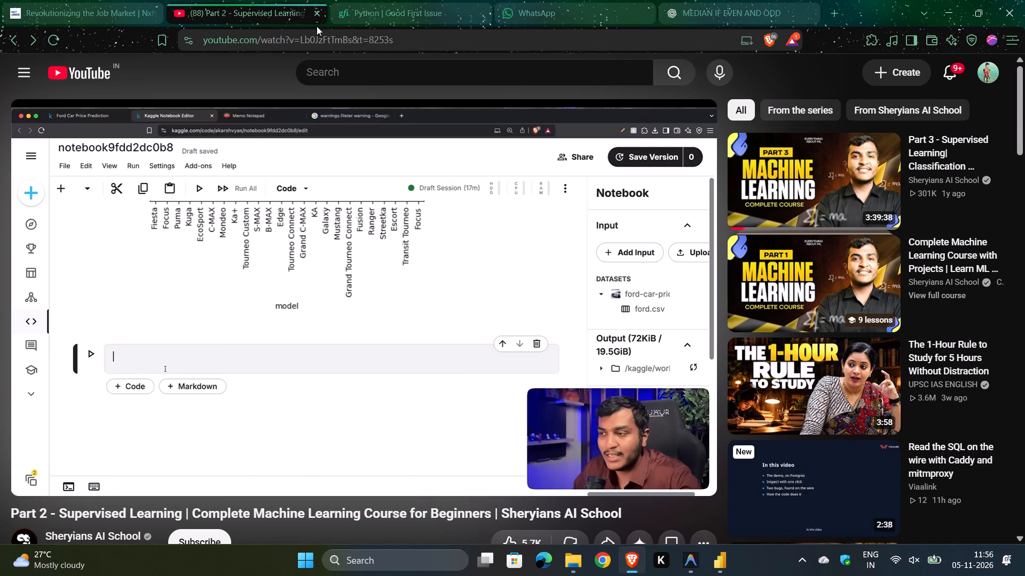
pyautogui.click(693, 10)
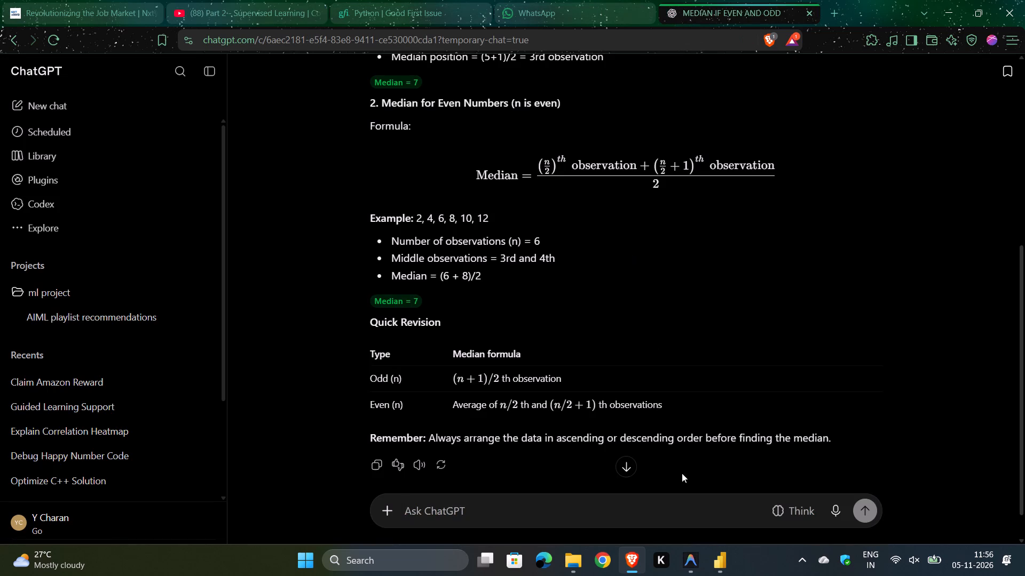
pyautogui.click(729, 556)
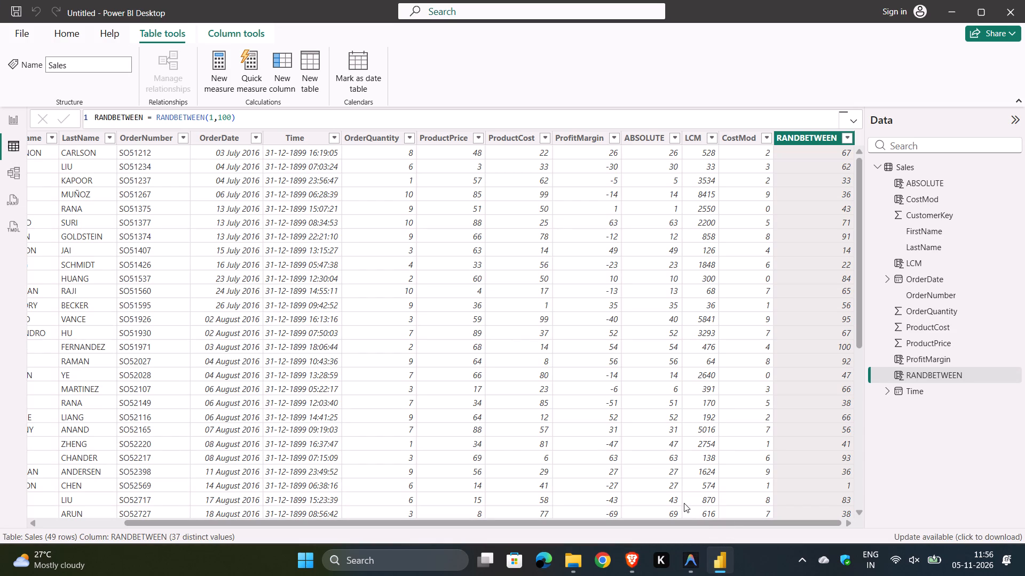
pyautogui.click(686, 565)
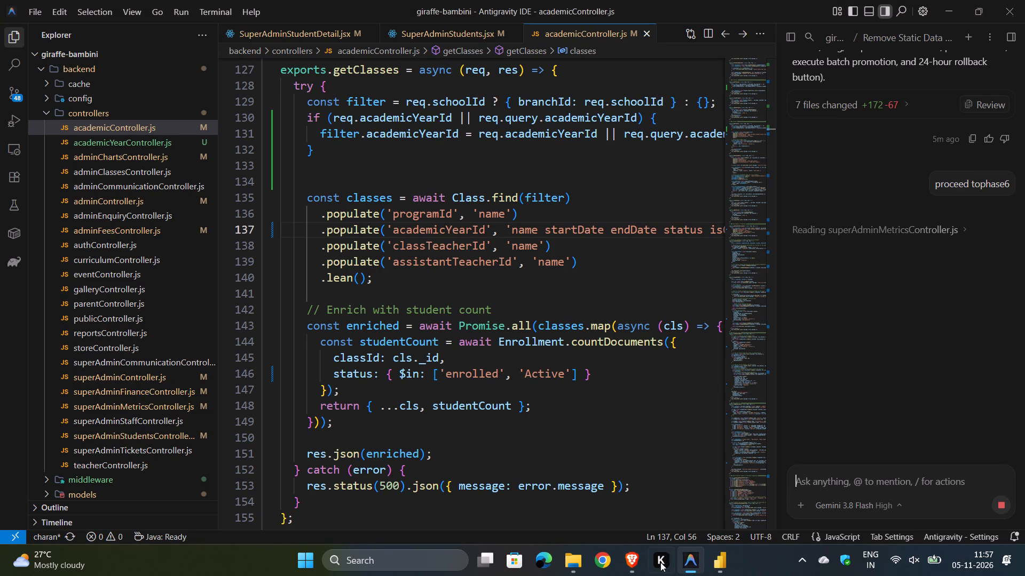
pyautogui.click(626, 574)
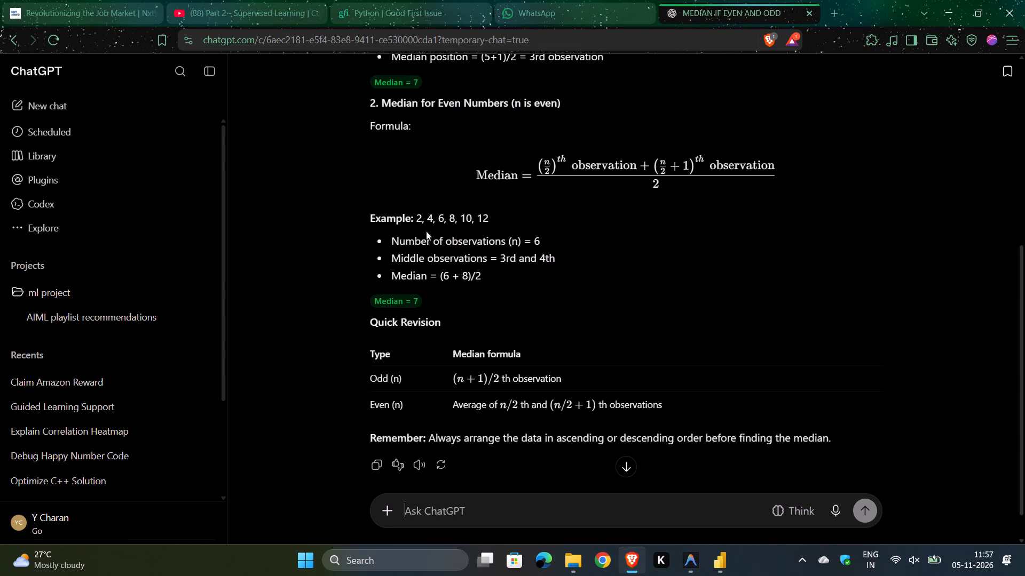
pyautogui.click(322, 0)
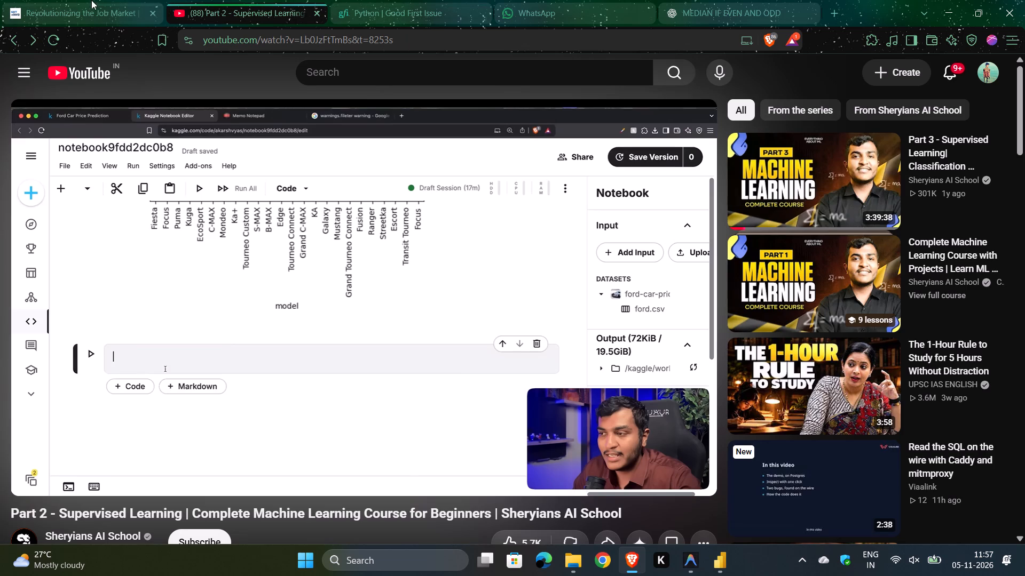
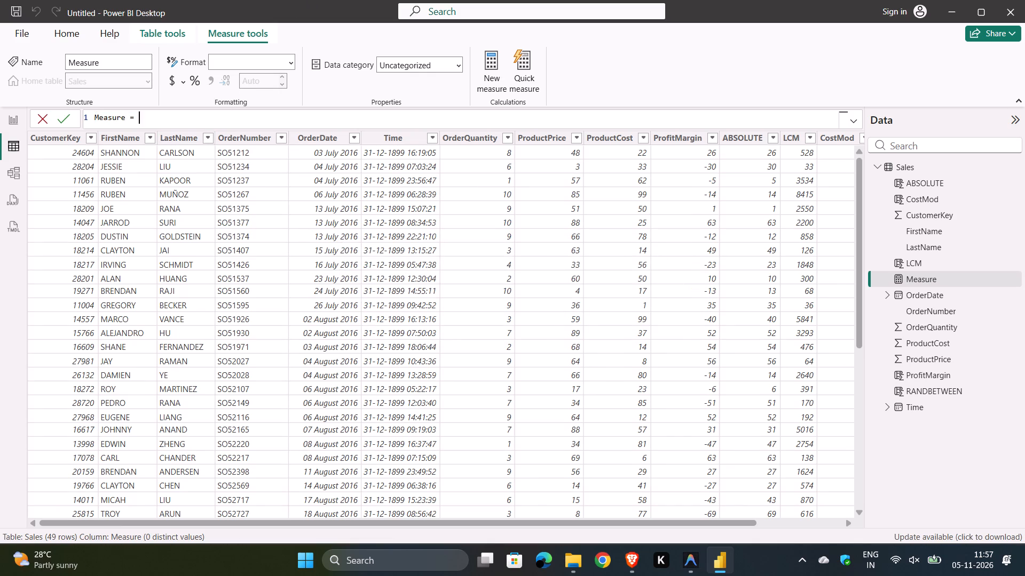
# Replace the new measure's default name in its formula with MeadianOfOrderQuantity.
pyautogui.press('Left')
pyautogui.press('Left')
pyautogui.press('BackSpace')
pyautogui.press('BackSpace')
pyautogui.press('BackSpace')
pyautogui.press('BackSpace')
pyautogui.press('BackSpace')
pyautogui.press('BackSpace')
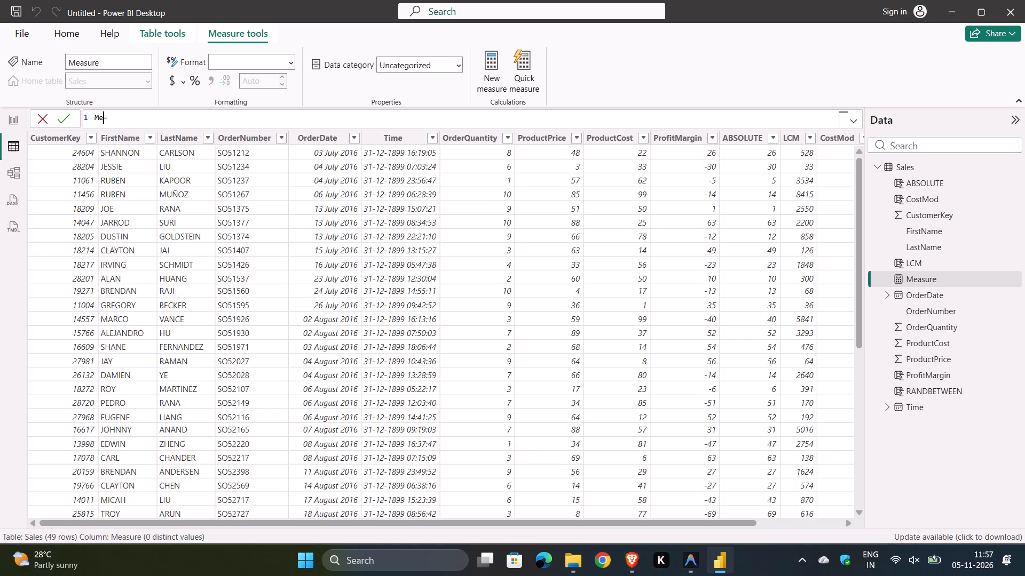
pyautogui.write('adian')
pyautogui.press('f')
pyautogui.write('rder')
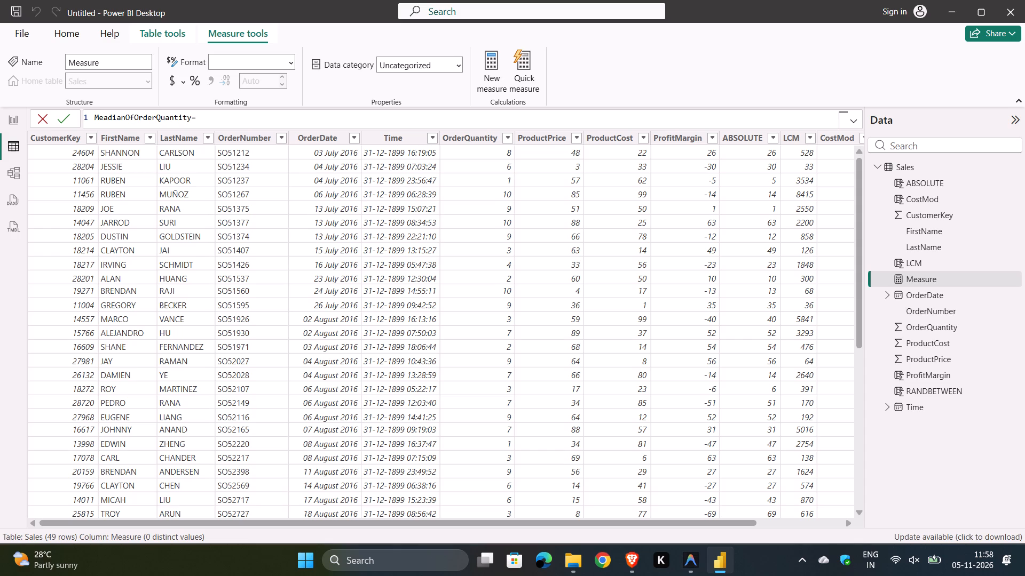
# Define the MeadianOfOrderQuantity measure as MEDIAN of Sales[OrderQuantity] and commit the formula.
pyautogui.click(229, 116)
pyautogui.write('MEDIAN')
pyautogui.hotkey('shift', '(')
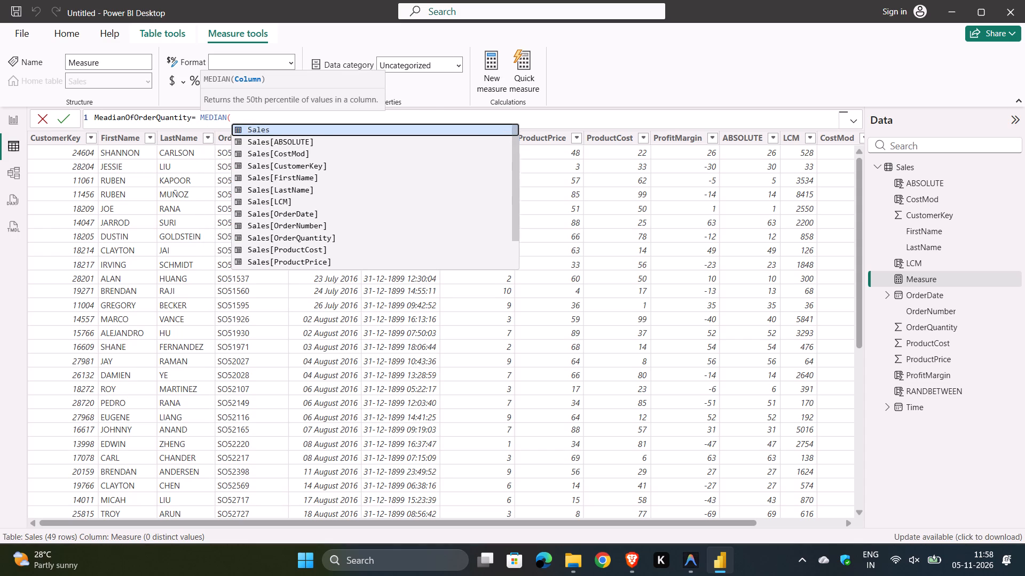
pyautogui.press('Down')
pyautogui.press('Down')
pyautogui.press('Down')
pyautogui.press('Down')
pyautogui.press('Down')
pyautogui.press('Down')
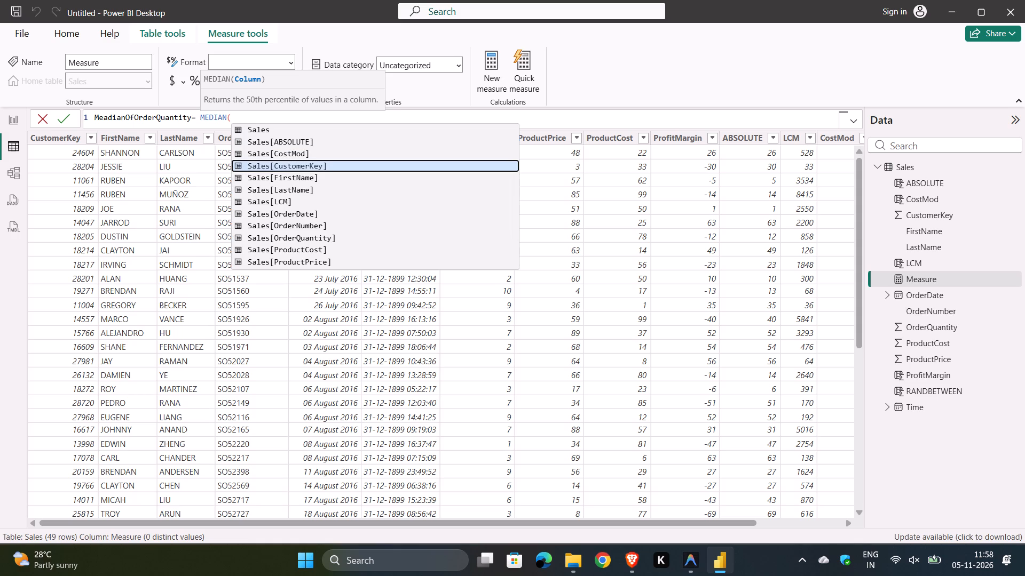
pyautogui.press('Down')
pyautogui.press('Down')
pyautogui.press('Down')
pyautogui.press('Return')
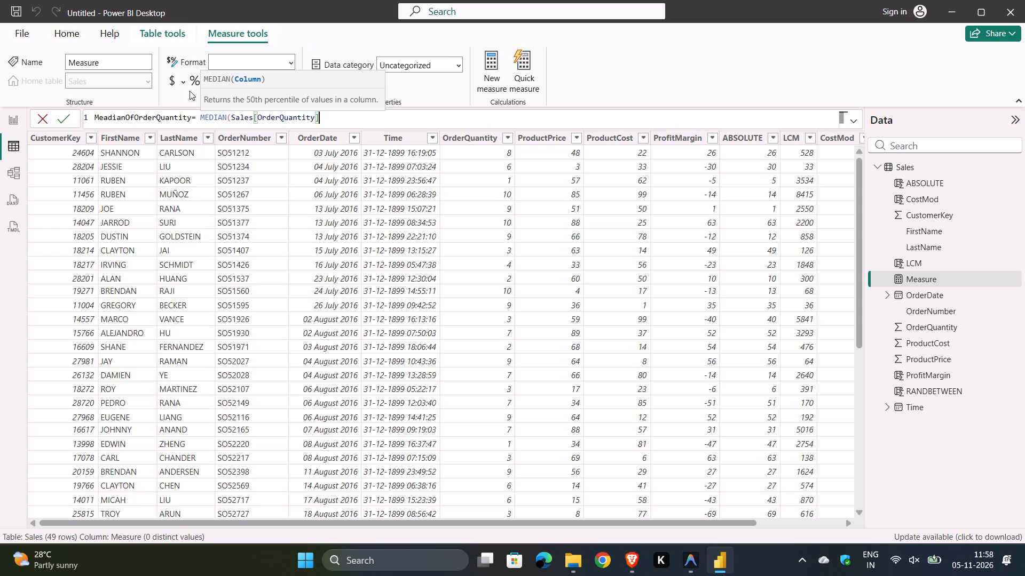
pyautogui.click(64, 122)
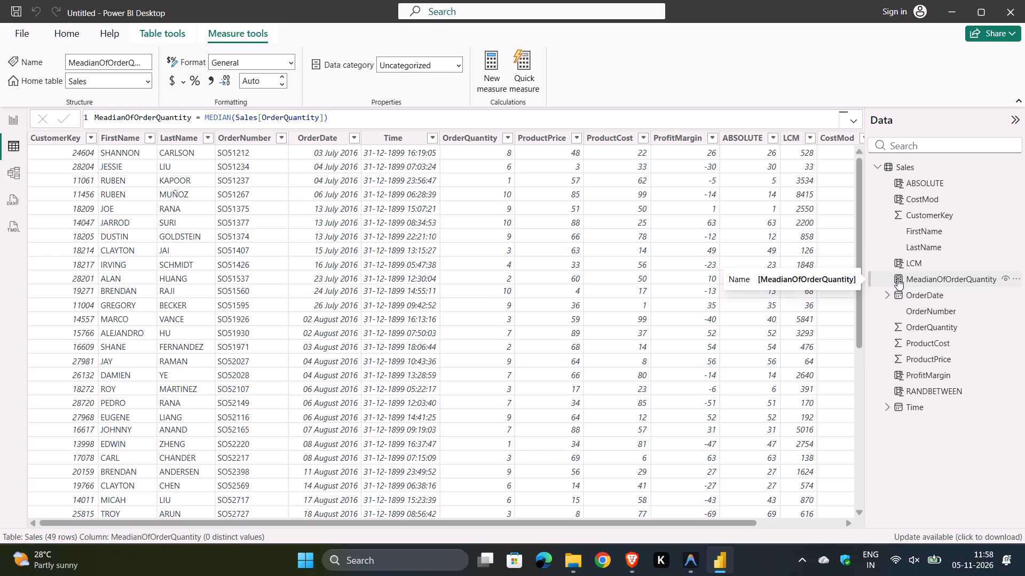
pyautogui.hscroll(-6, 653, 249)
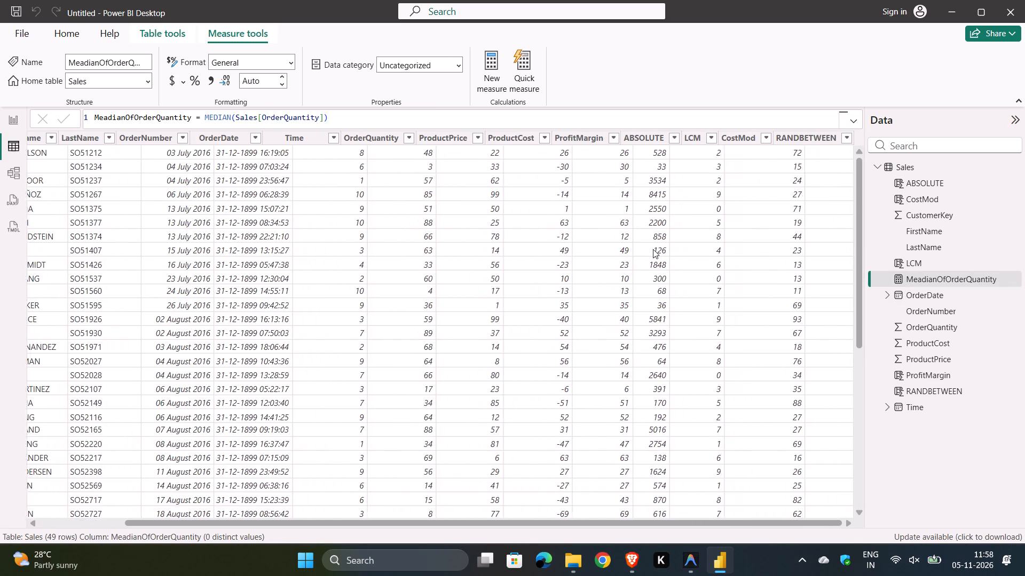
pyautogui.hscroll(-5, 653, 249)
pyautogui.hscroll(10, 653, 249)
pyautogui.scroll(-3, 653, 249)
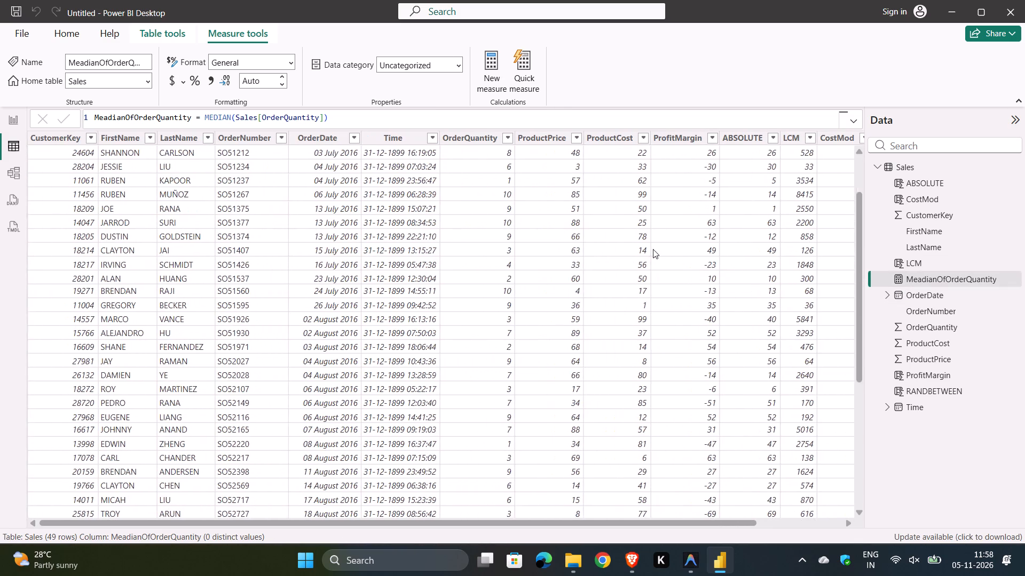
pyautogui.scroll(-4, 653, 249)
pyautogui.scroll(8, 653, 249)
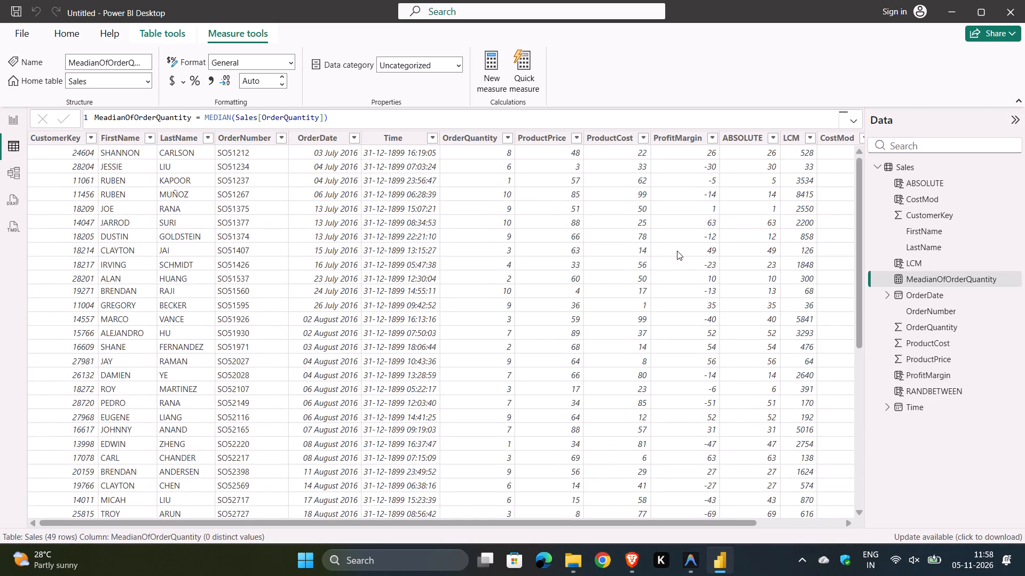
# Add a card visual showing MeadianOfOrderQuantity to report Page 1 and move it away from the page's upper corner.
pyautogui.click(14, 125)
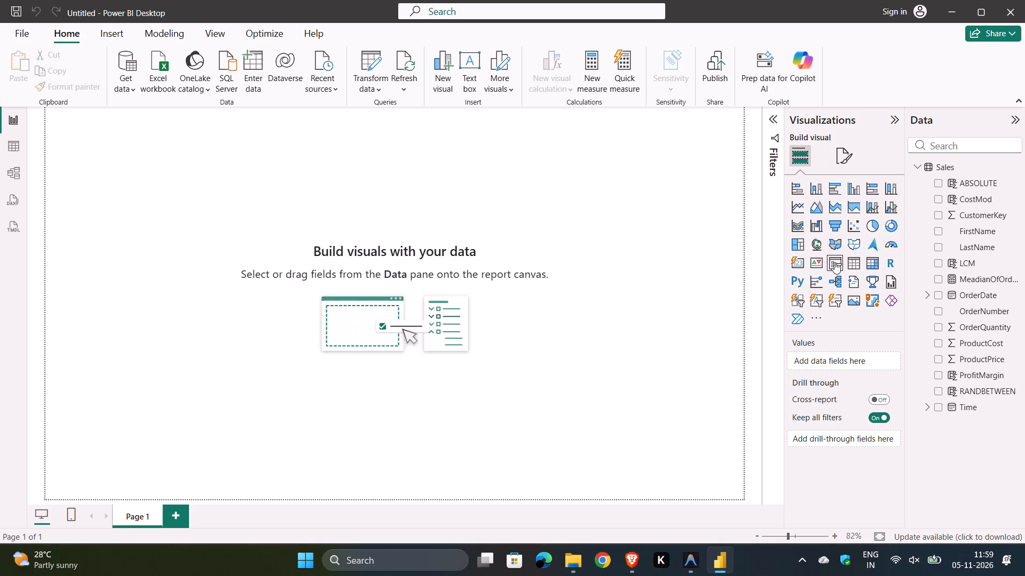
pyautogui.click(798, 255)
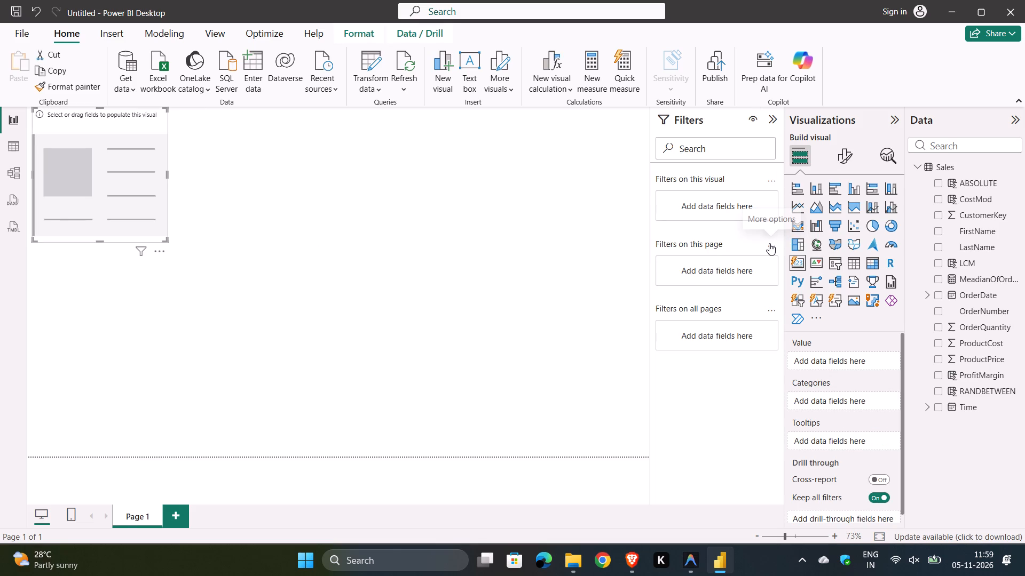
pyautogui.click(935, 278)
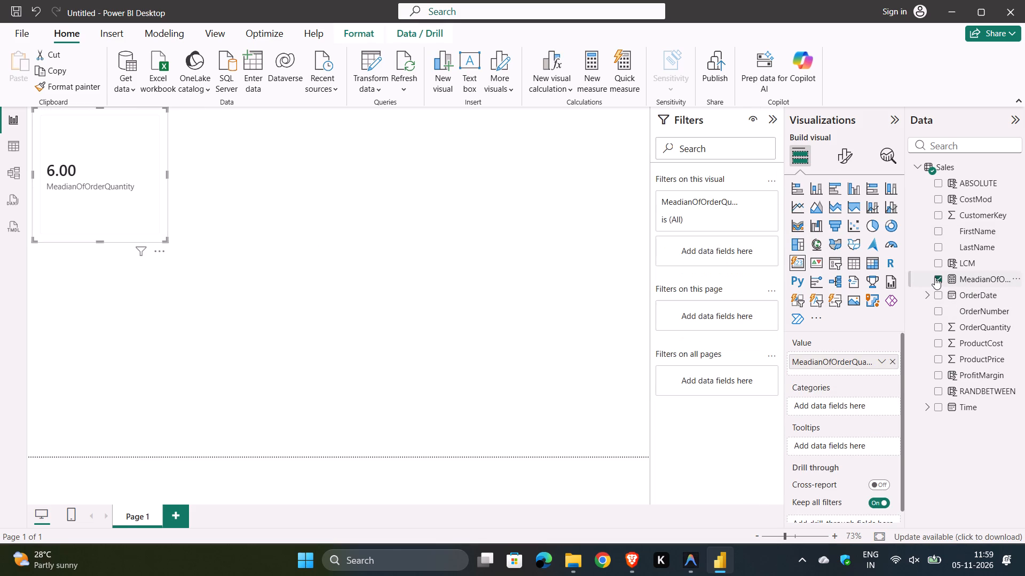
pyautogui.moveTo(153, 153); pyautogui.dragTo(216, 188)
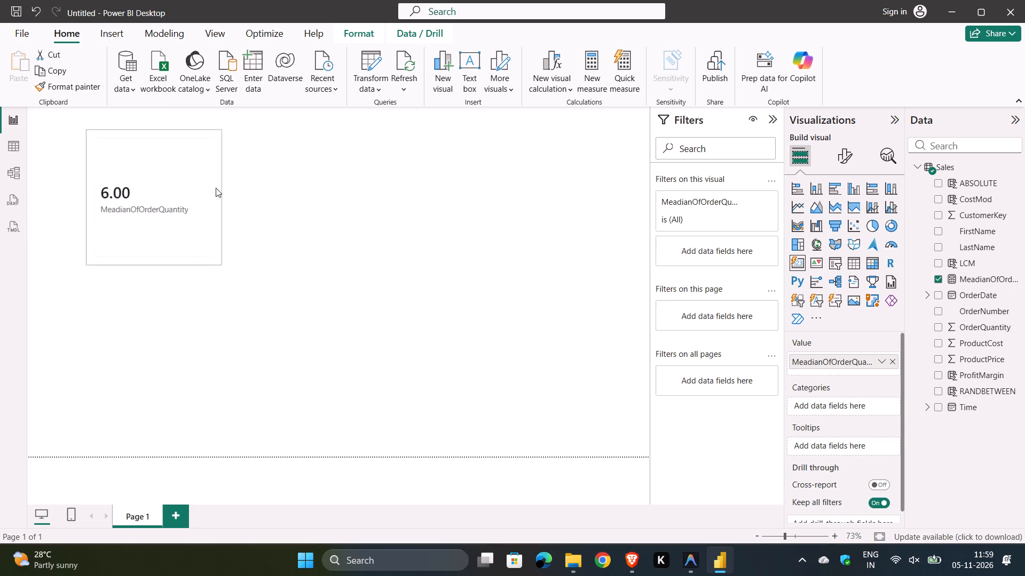
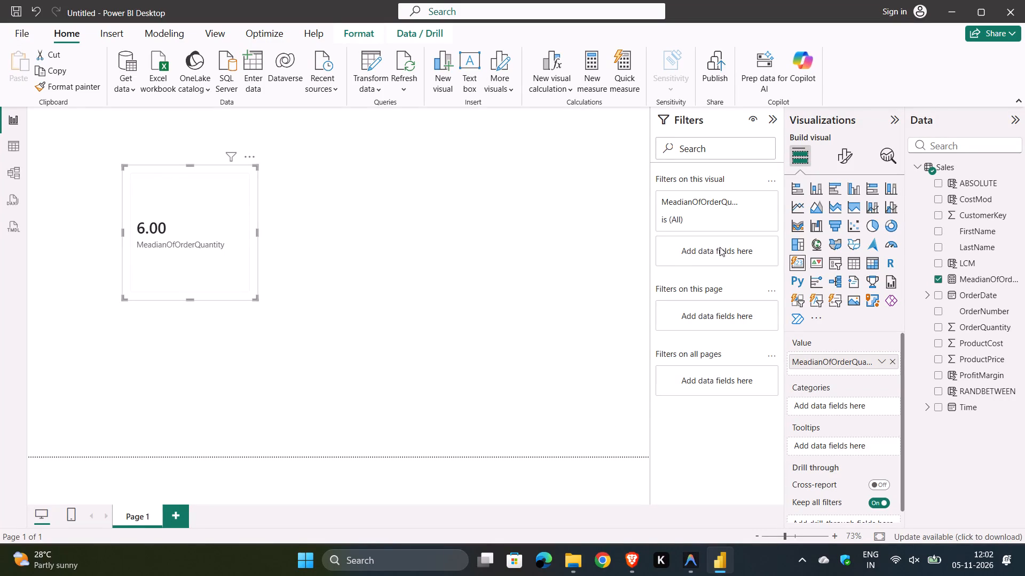
# Show the Sales table in Table view and open the MeadianOfOrderQuantity measure's formula for editing.
pyautogui.click(6, 136)
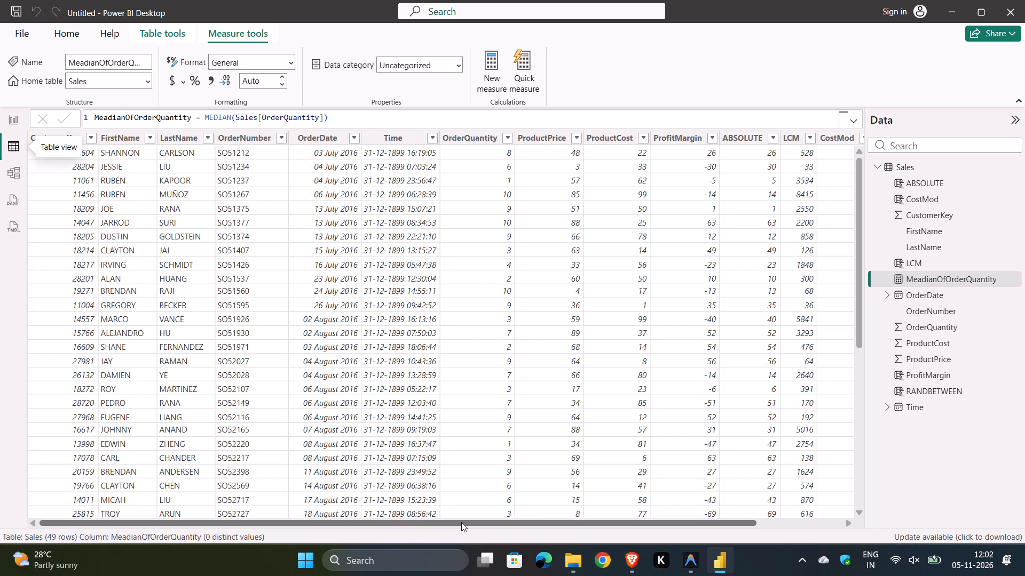
pyautogui.moveTo(461, 522); pyautogui.dragTo(669, 575)
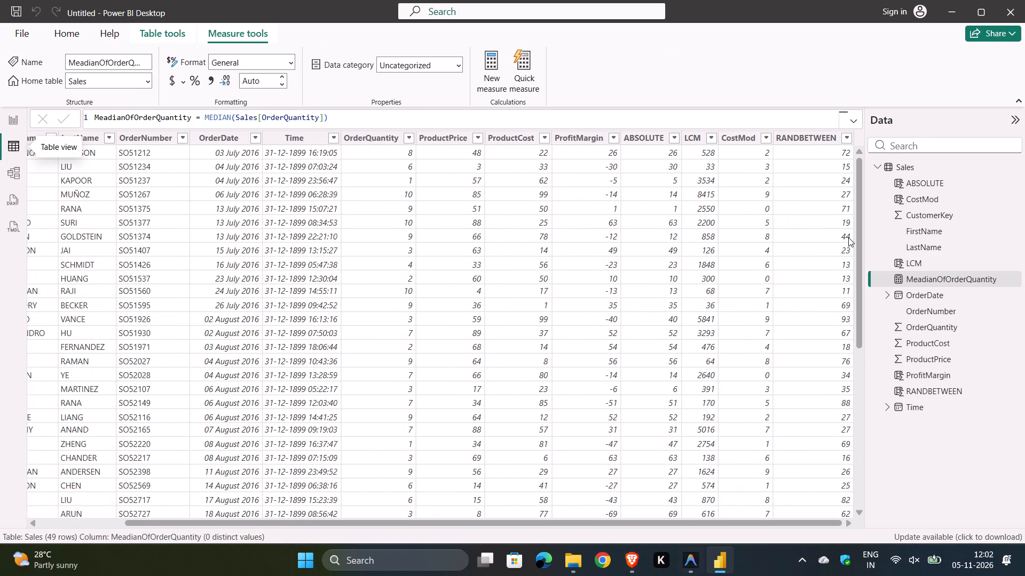
pyautogui.click(921, 284)
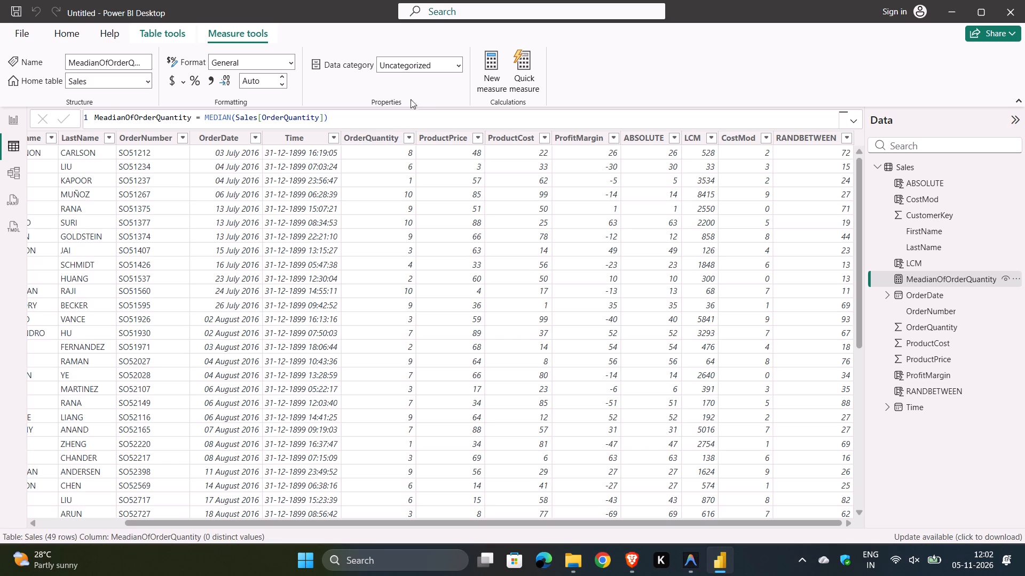
pyautogui.click(427, 111)
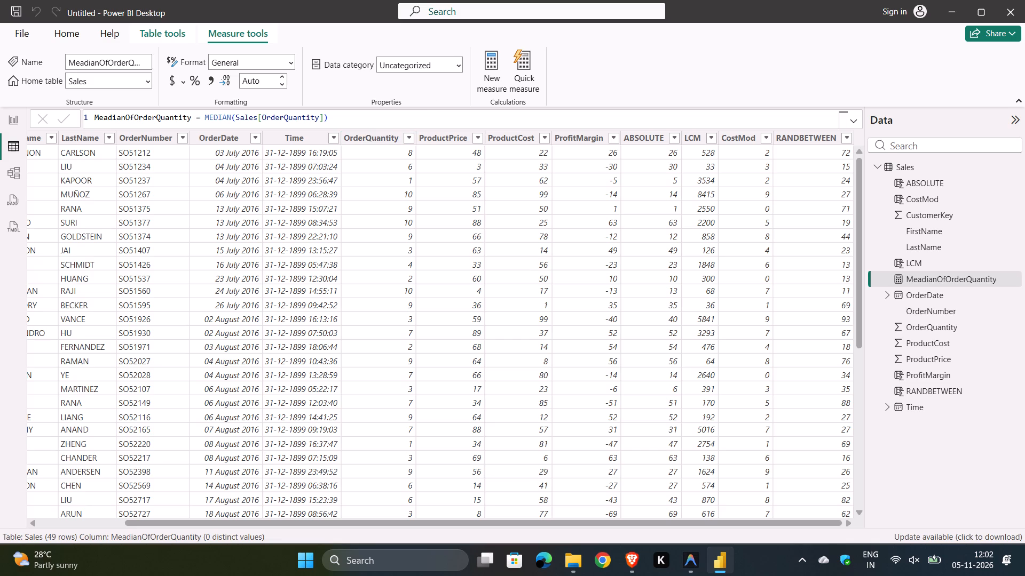
pyautogui.click(441, 118)
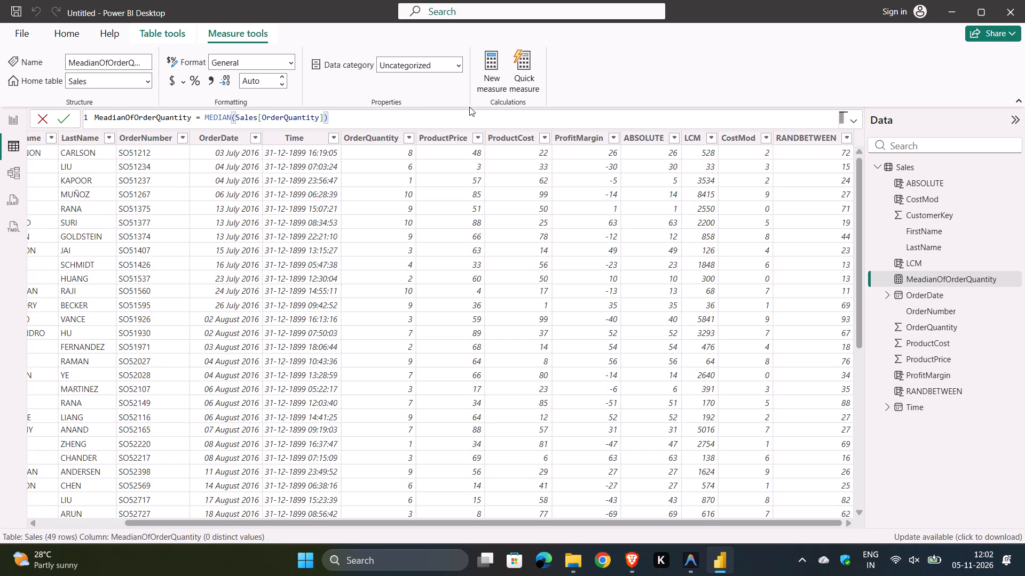
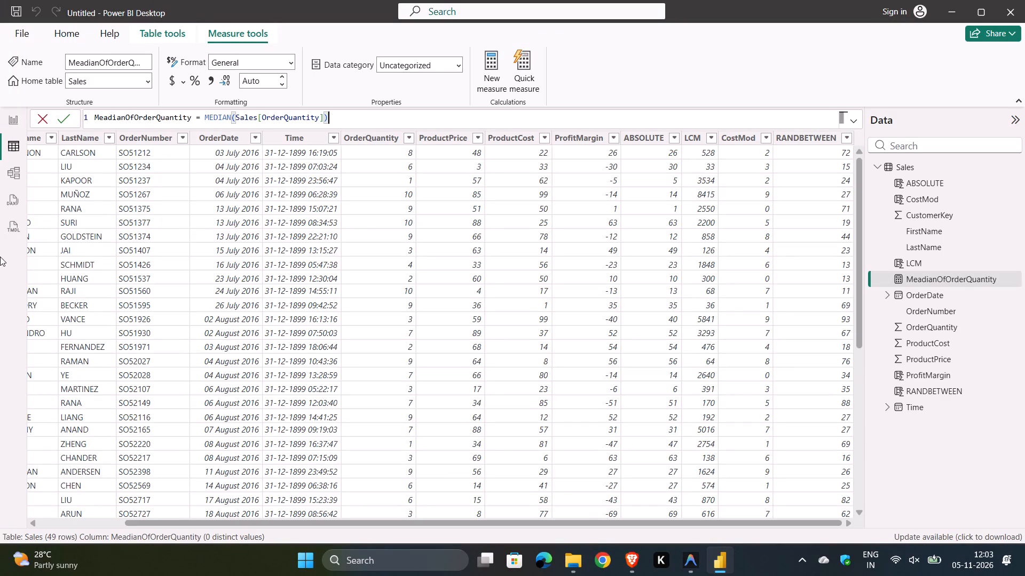
# Return to the report page and select the card visual showing the MeadianOfOrderQuantity measure.
pyautogui.click(11, 118)
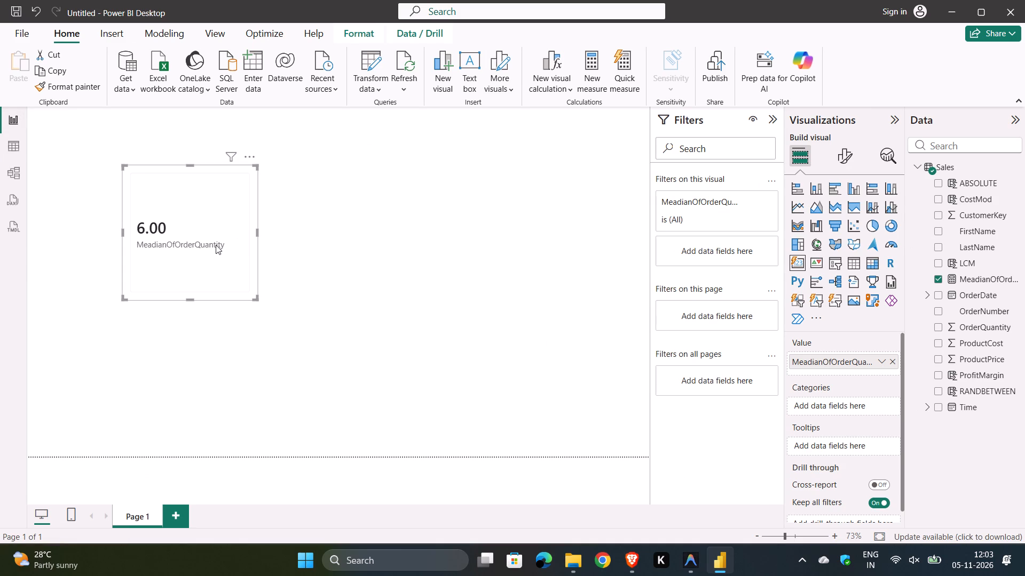
pyautogui.click(213, 245)
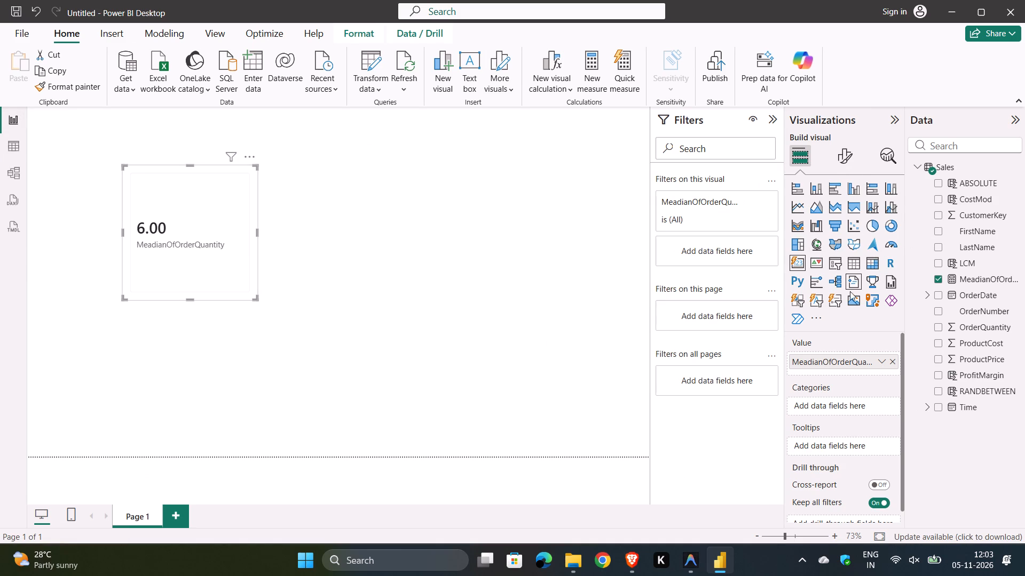